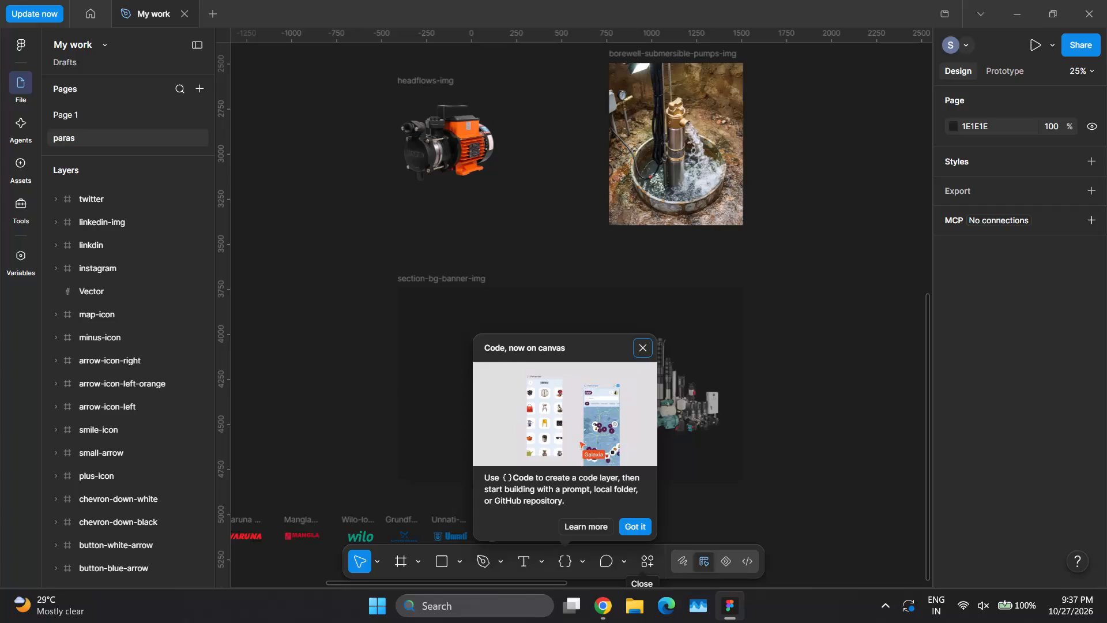
Dismiss the code-on-canvas announcement and open the recent file GRAINIC_FOODS in a new tab.
{"action": "left_click", "coordinate": [628, 530]}
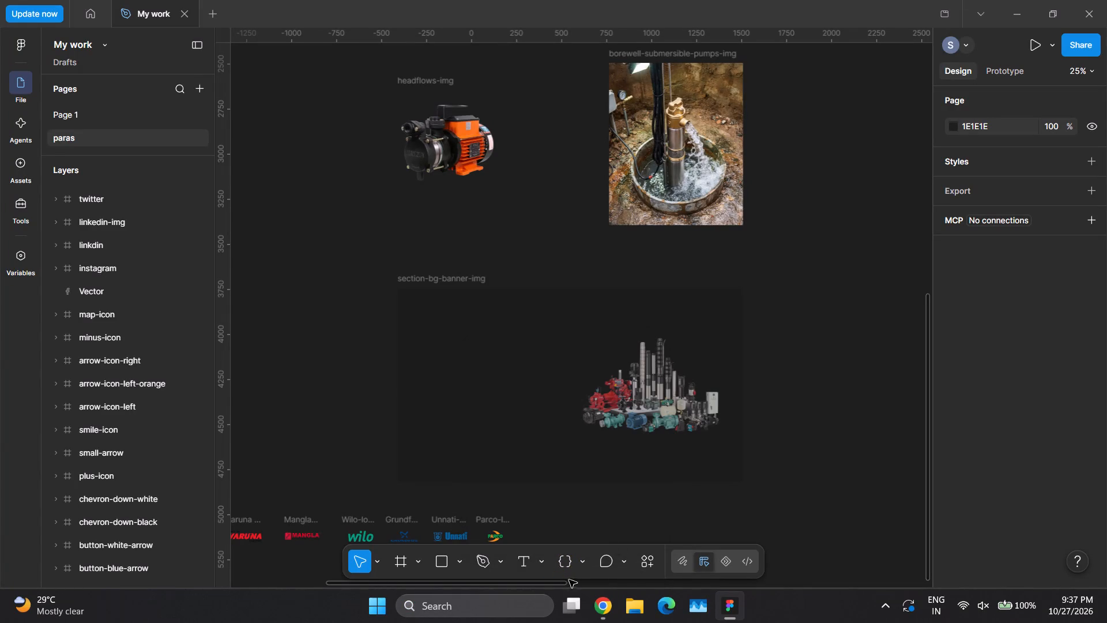
{"action": "left_click", "coordinate": [211, 11]}
{"action": "left_click", "coordinate": [316, 258]}
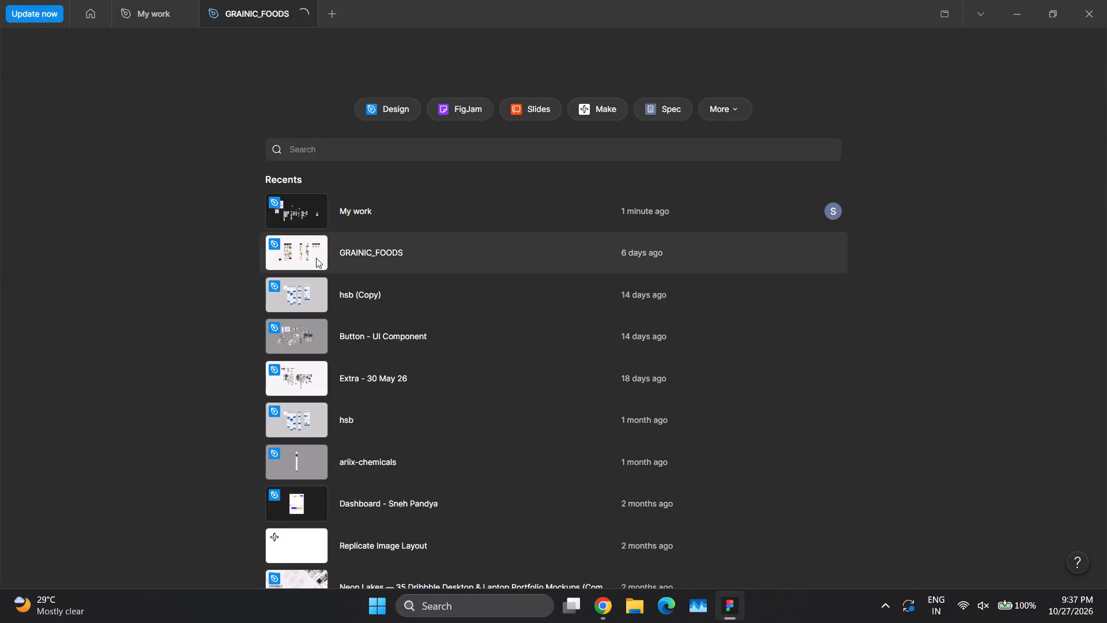
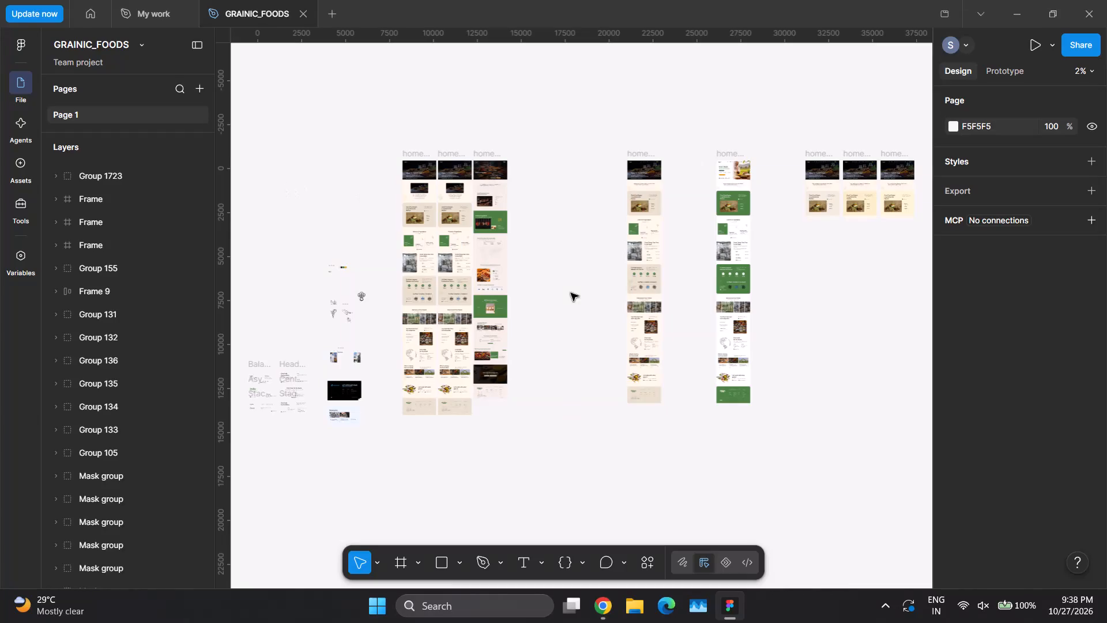
Add a new page to the file and name it Rejected.
{"action": "scroll", "coordinate": [530, 192], "scroll_direction": "down", "scroll_amount": 1, "text": "ctrl"}
{"action": "scroll", "coordinate": [530, 192], "scroll_direction": "up", "scroll_amount": 1, "text": "ctrl"}
{"action": "scroll", "coordinate": [530, 192], "scroll_direction": "down", "scroll_amount": 3, "text": "ctrl"}
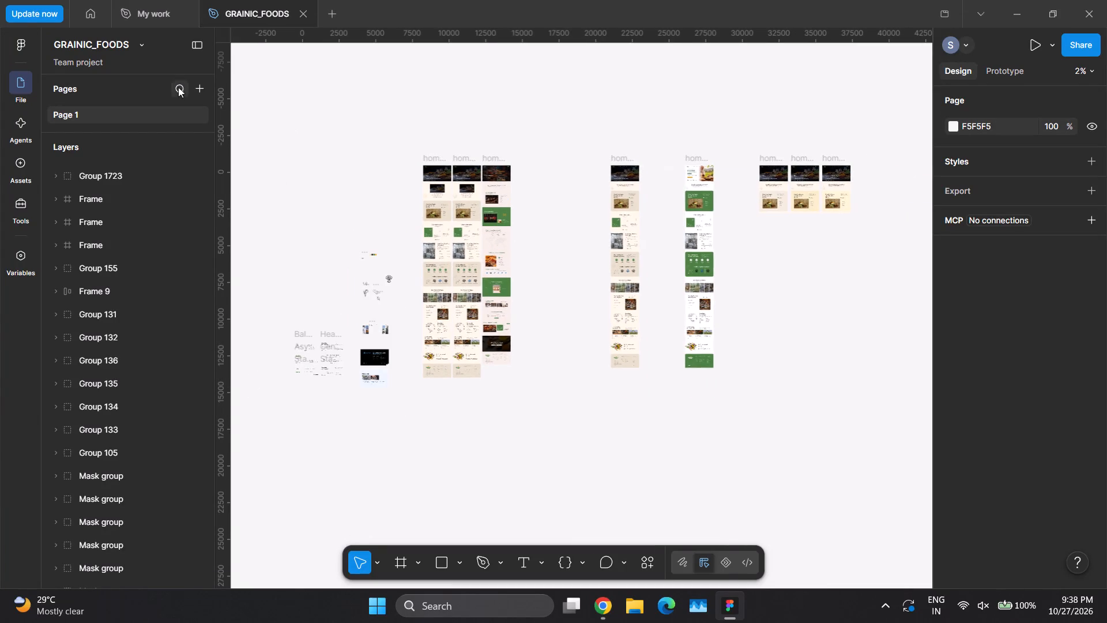
{"action": "left_click", "coordinate": [196, 91]}
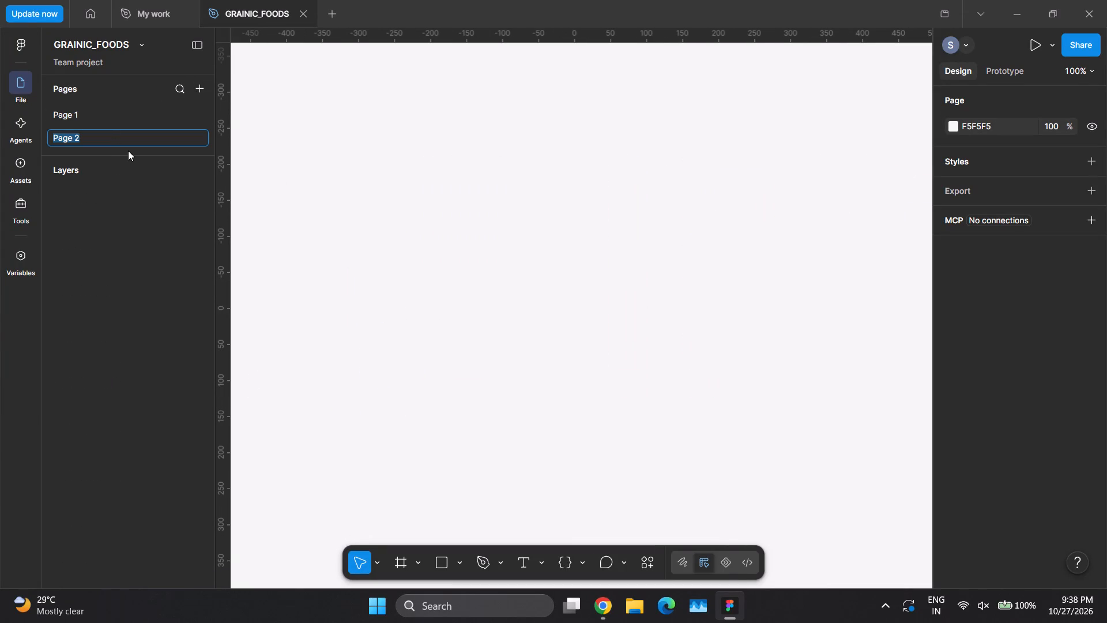
{"action": "type", "text": "Rejected"}
{"action": "key", "text": "Return"}
Rename Page 1 as UI.
{"action": "double_click", "coordinate": [71, 114]}
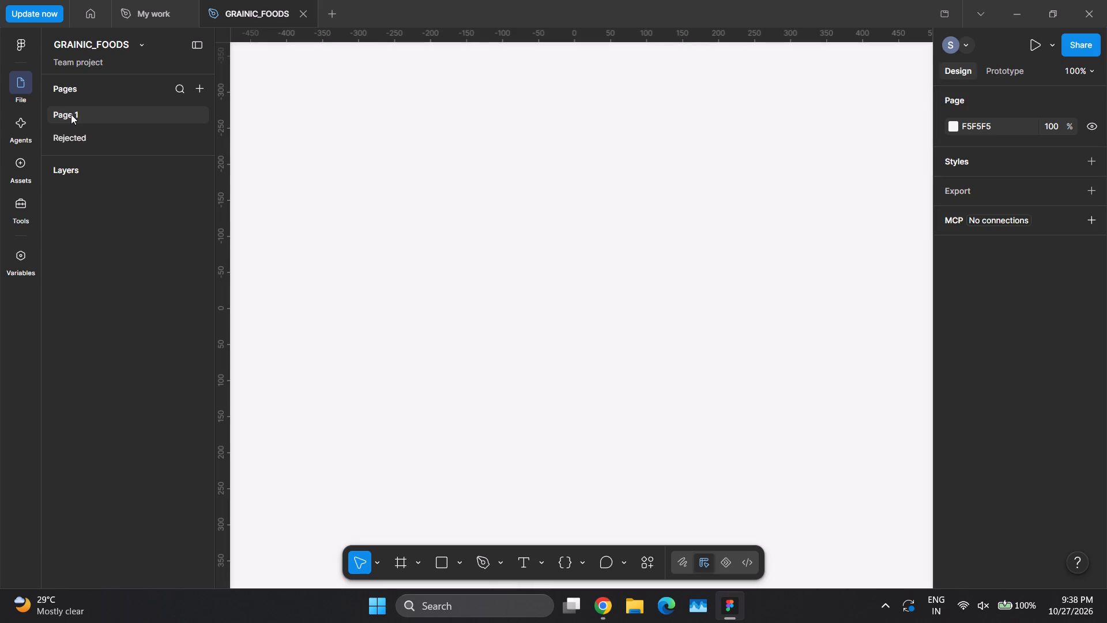
{"action": "double_click", "coordinate": [71, 114]}
{"action": "key", "text": "ctrl+a"}
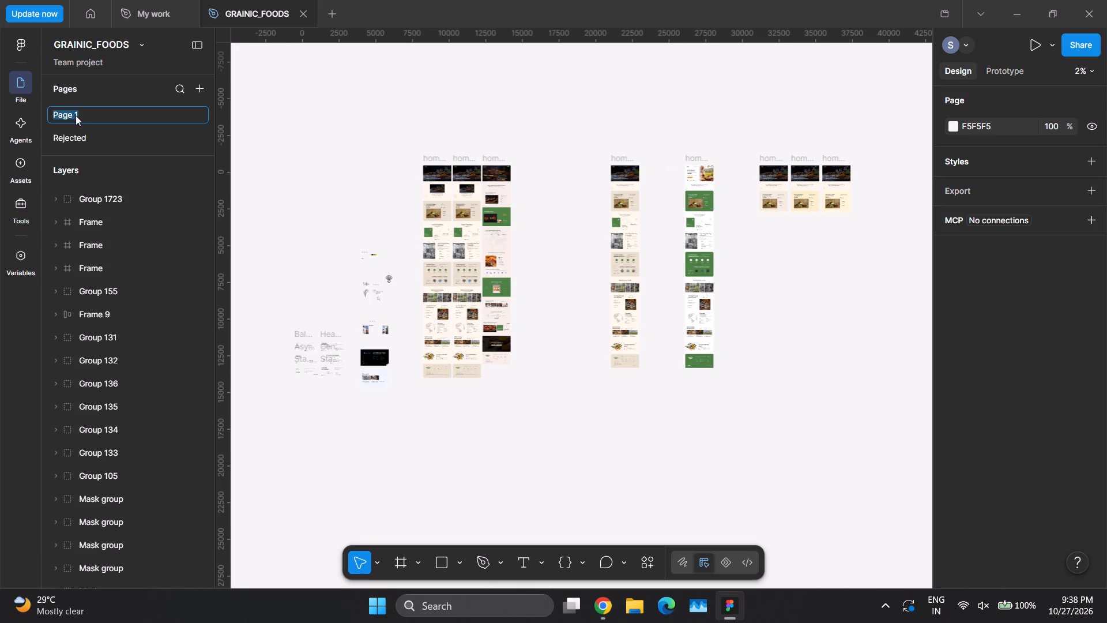
{"action": "type", "text": "UI"}
{"action": "key", "text": "Return"}
Add another page named DEV and return to the UI page.
{"action": "left_click", "coordinate": [206, 87]}
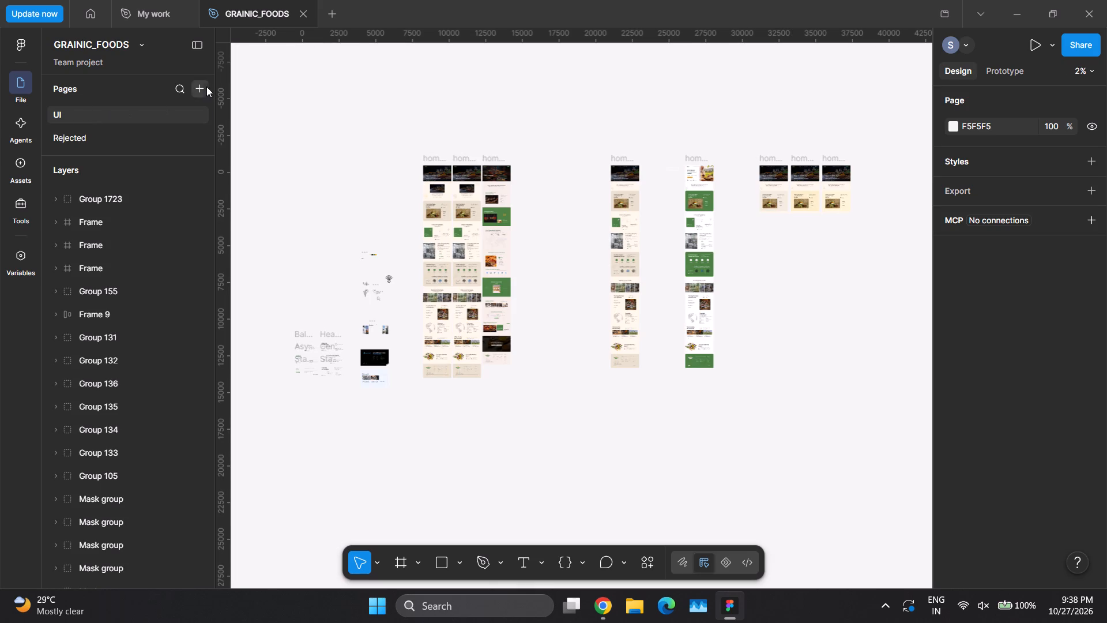
{"action": "type", "text": "DE"}
{"action": "key", "text": "shift+v"}
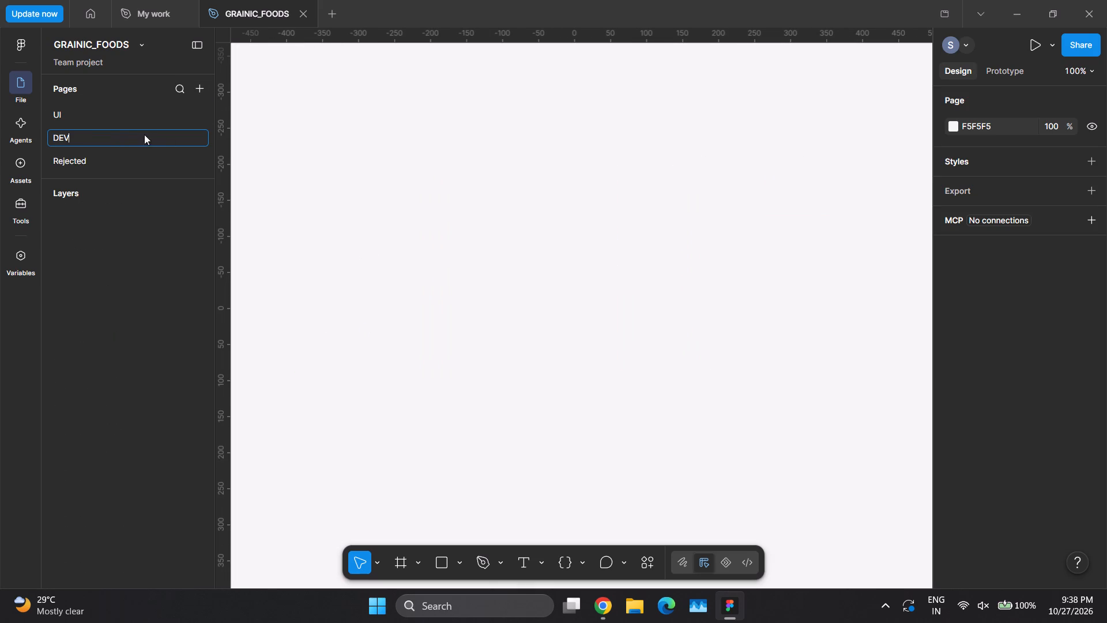
{"action": "left_click", "coordinate": [115, 116]}
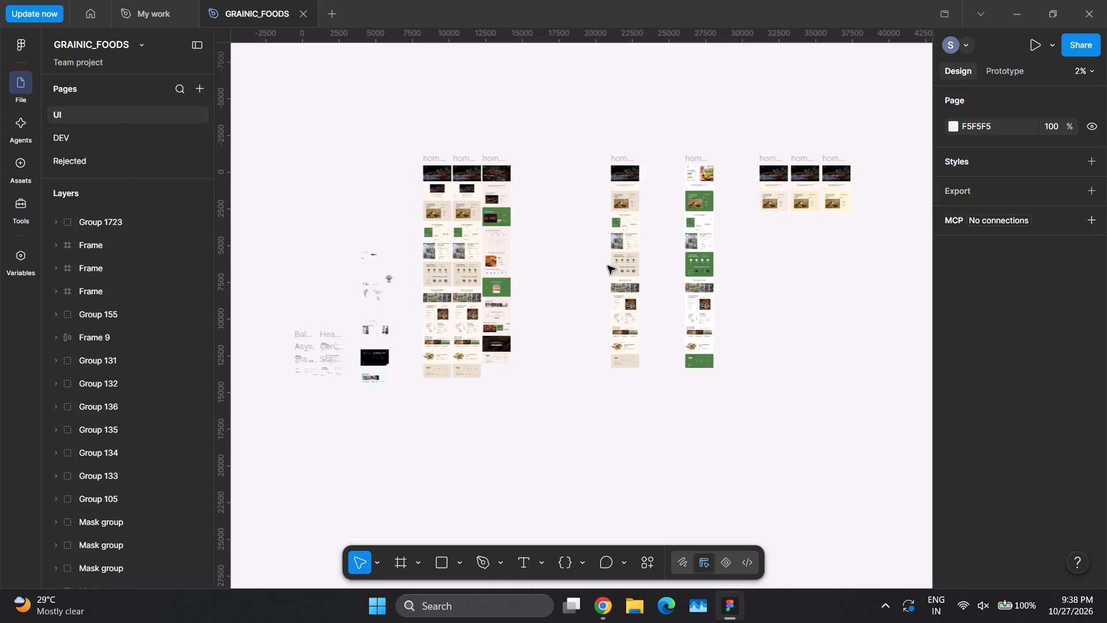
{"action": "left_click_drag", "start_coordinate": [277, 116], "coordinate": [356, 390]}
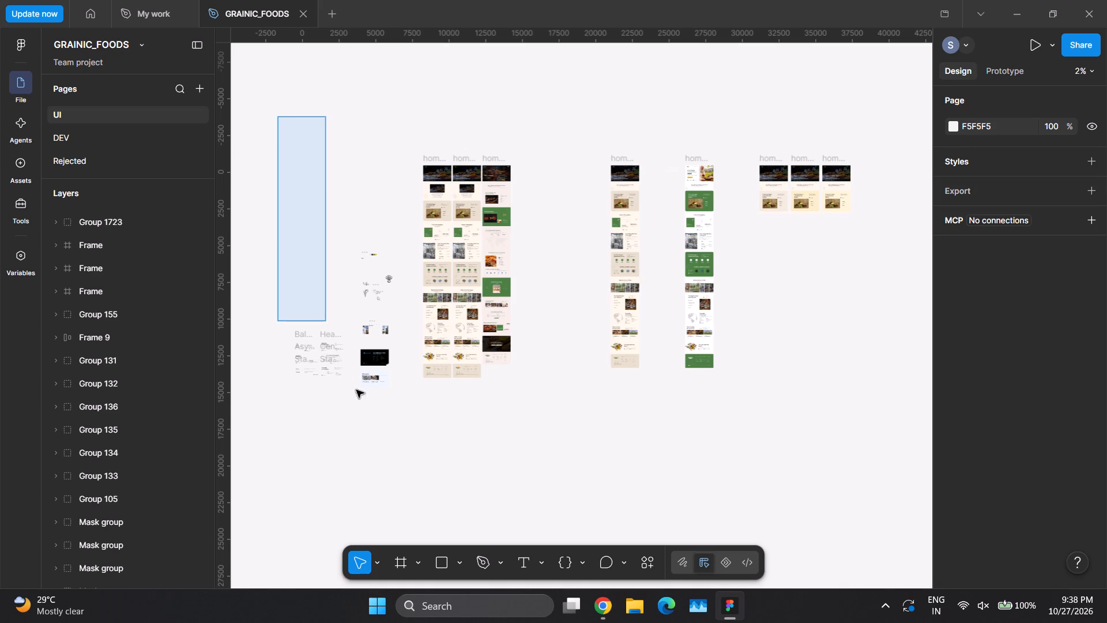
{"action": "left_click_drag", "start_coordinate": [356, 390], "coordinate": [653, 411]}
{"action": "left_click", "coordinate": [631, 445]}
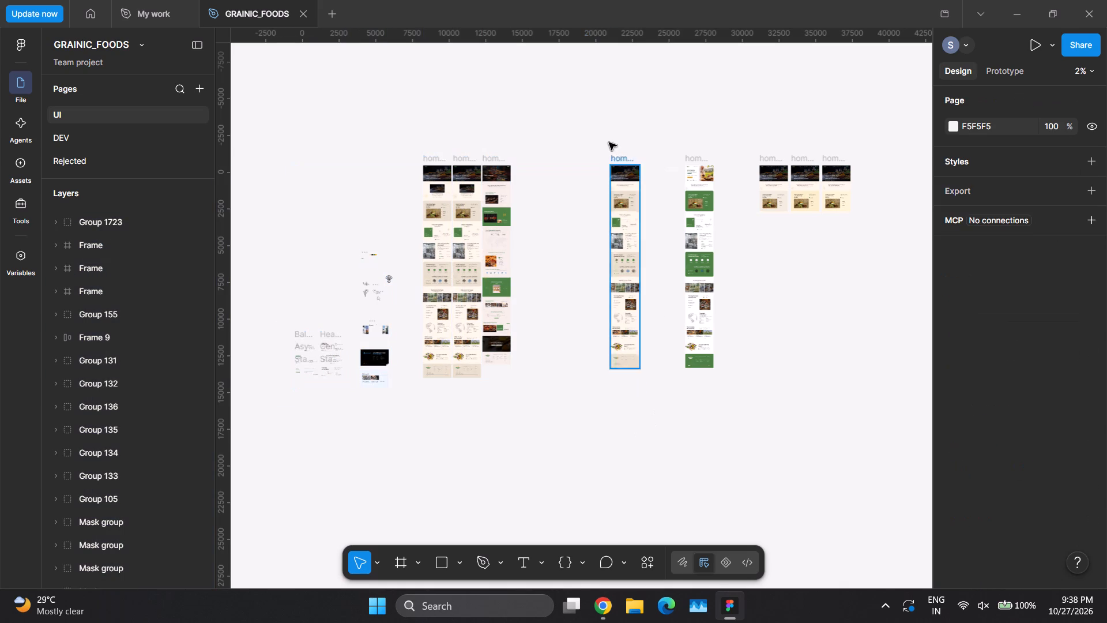
Move the isolated full-length beige homepage-1 frame next to homepage-2, aligning its top with the row of homepage frames.
{"action": "left_click_drag", "start_coordinate": [612, 153], "coordinate": [519, 151]}
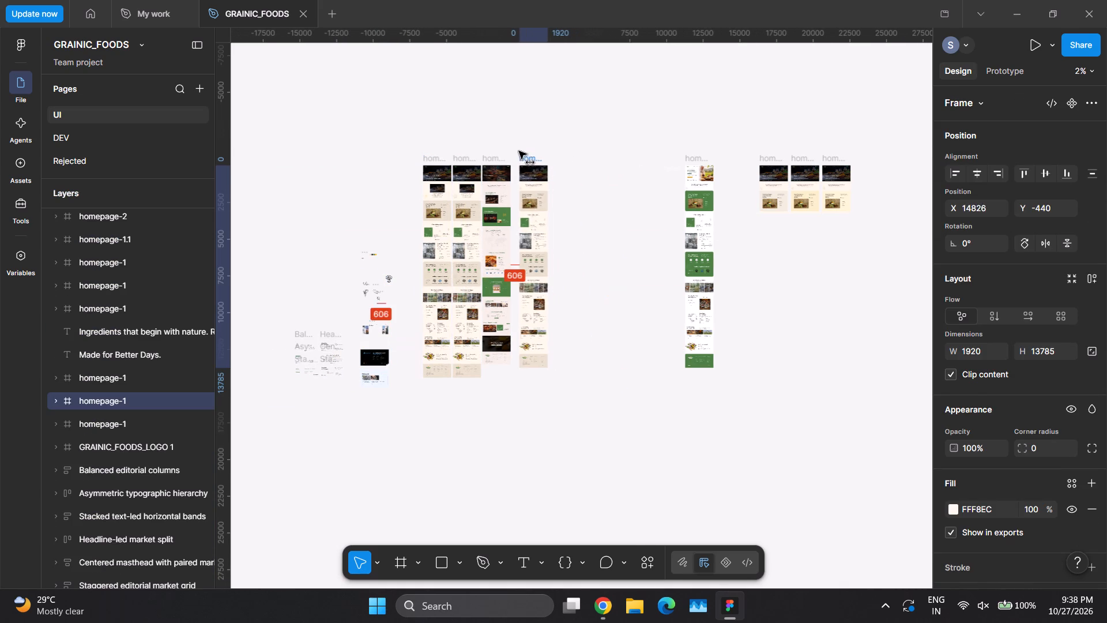
{"action": "left_click_drag", "start_coordinate": [519, 151], "coordinate": [516, 152]}
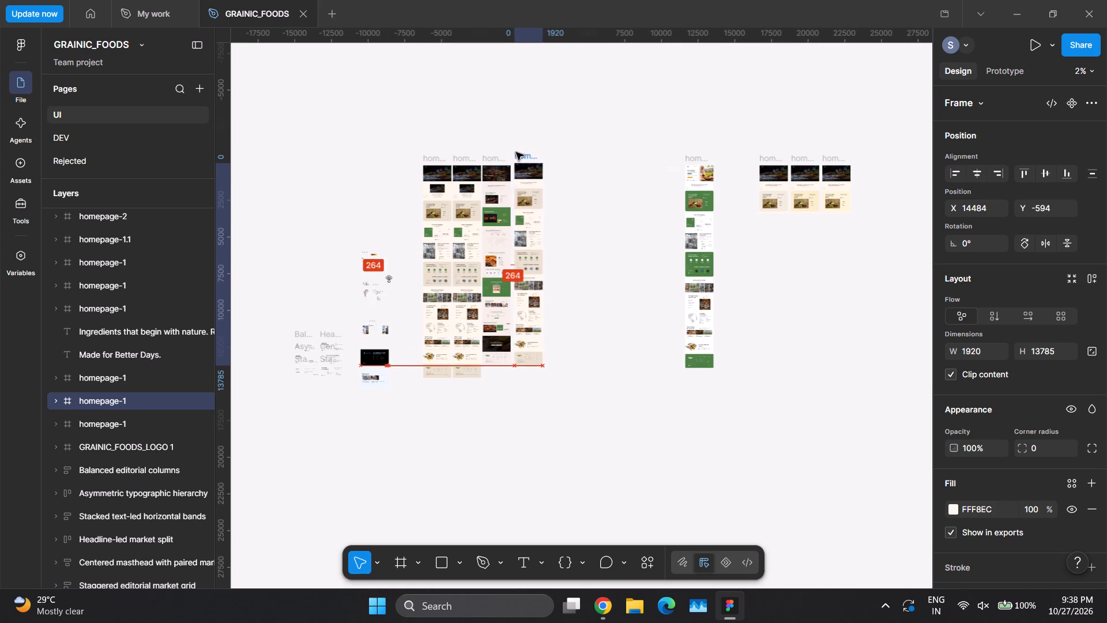
{"action": "left_click_drag", "start_coordinate": [516, 152], "coordinate": [515, 153]}
{"action": "left_click", "coordinate": [522, 129]}
Move the four adjacent homepage frames and all the loose elements beside them from the UI page to the Rejected page.
{"action": "left_click_drag", "start_coordinate": [270, 137], "coordinate": [485, 429]}
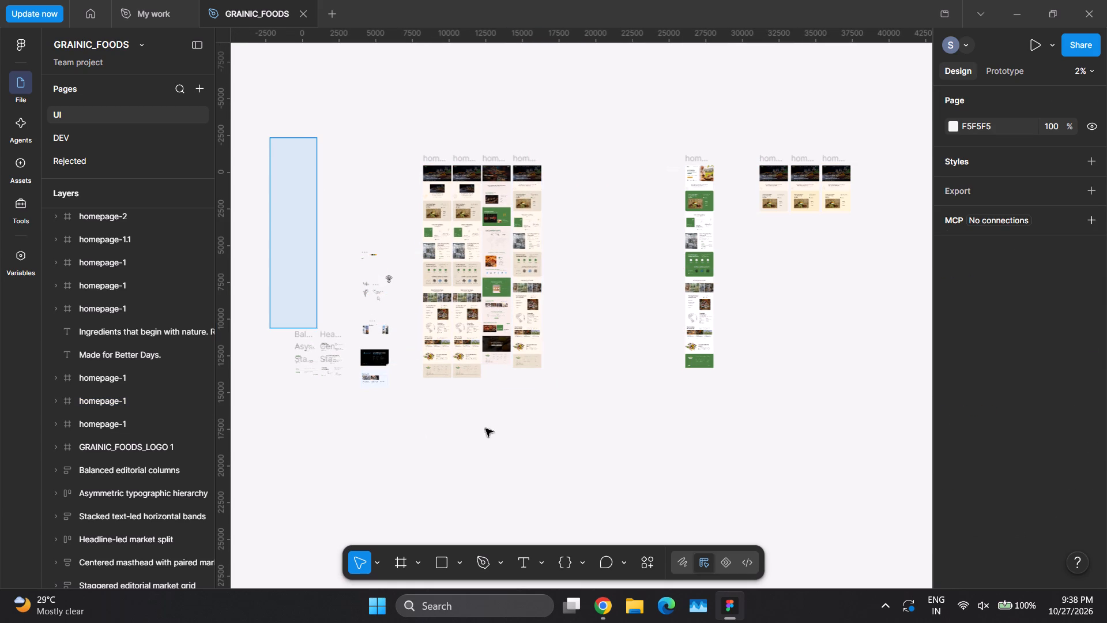
{"action": "left_click_drag", "start_coordinate": [485, 429], "coordinate": [585, 429]}
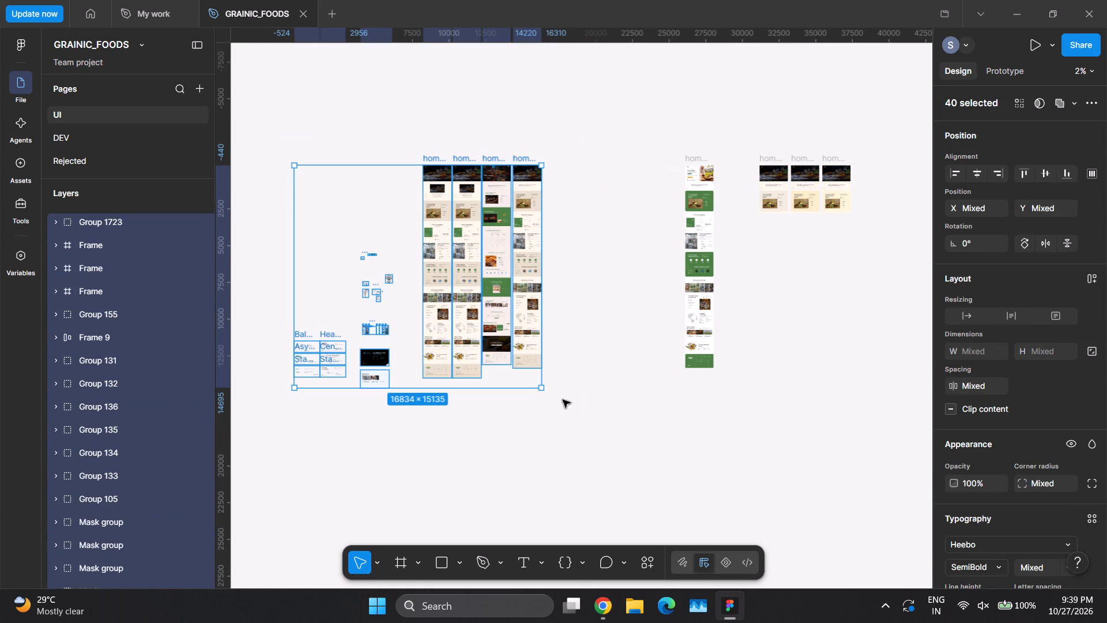
{"action": "key", "text": "ctrl+x"}
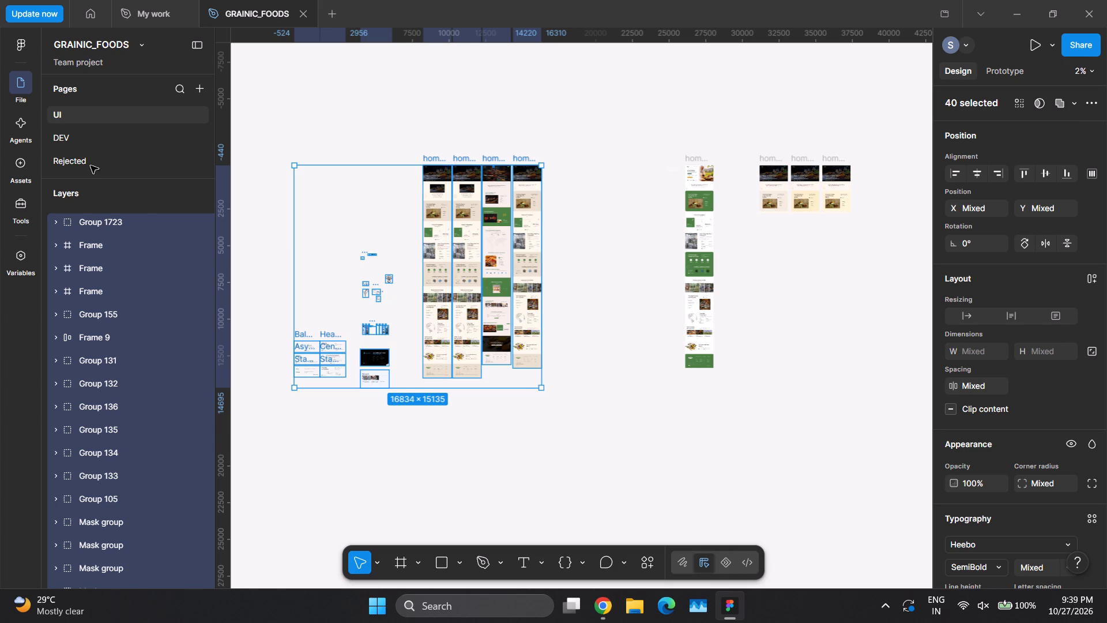
{"action": "left_click", "coordinate": [83, 157]}
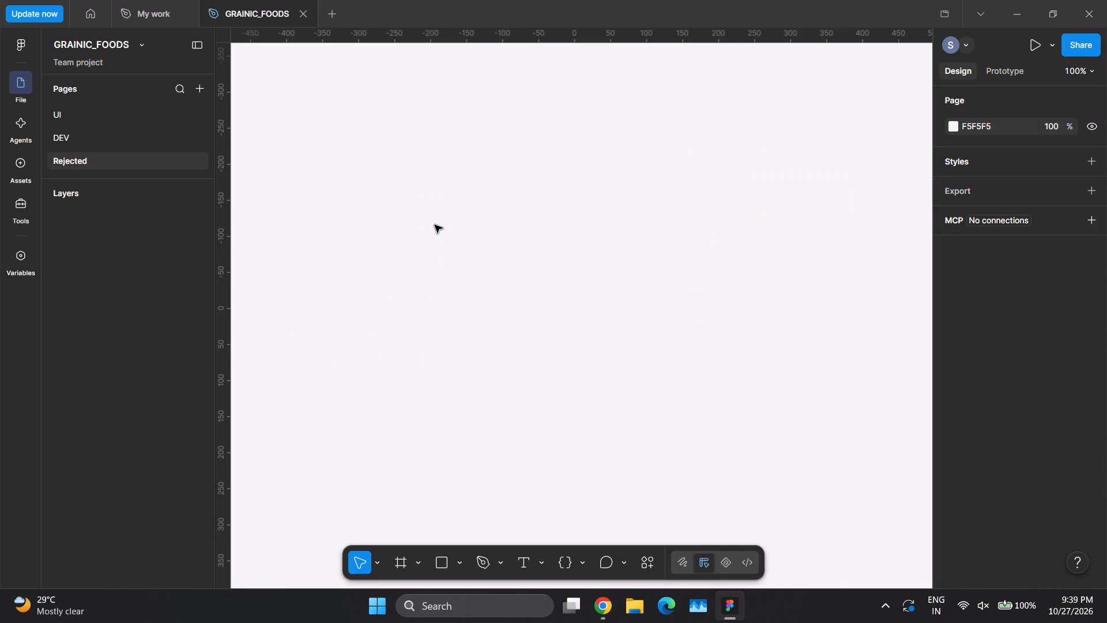
{"action": "left_click", "coordinate": [435, 225]}
{"action": "key", "text": "ctrl+v"}
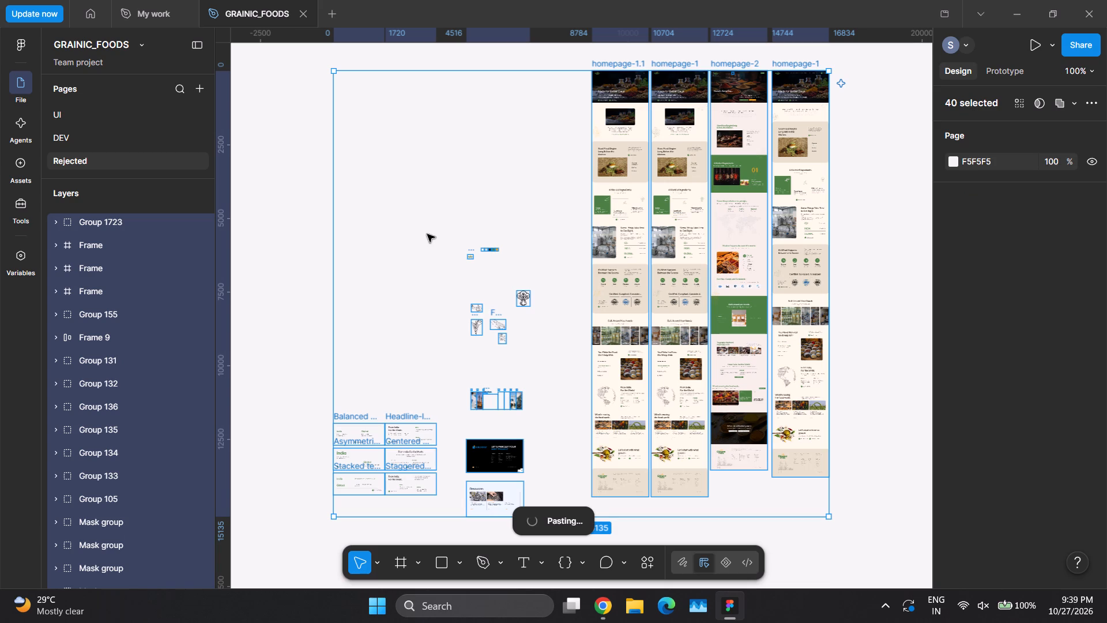
{"action": "left_click", "coordinate": [362, 273]}
Cut the three short homepage-1 frames from the UI page and paste them onto the Rejected page.
{"action": "left_click", "coordinate": [79, 111]}
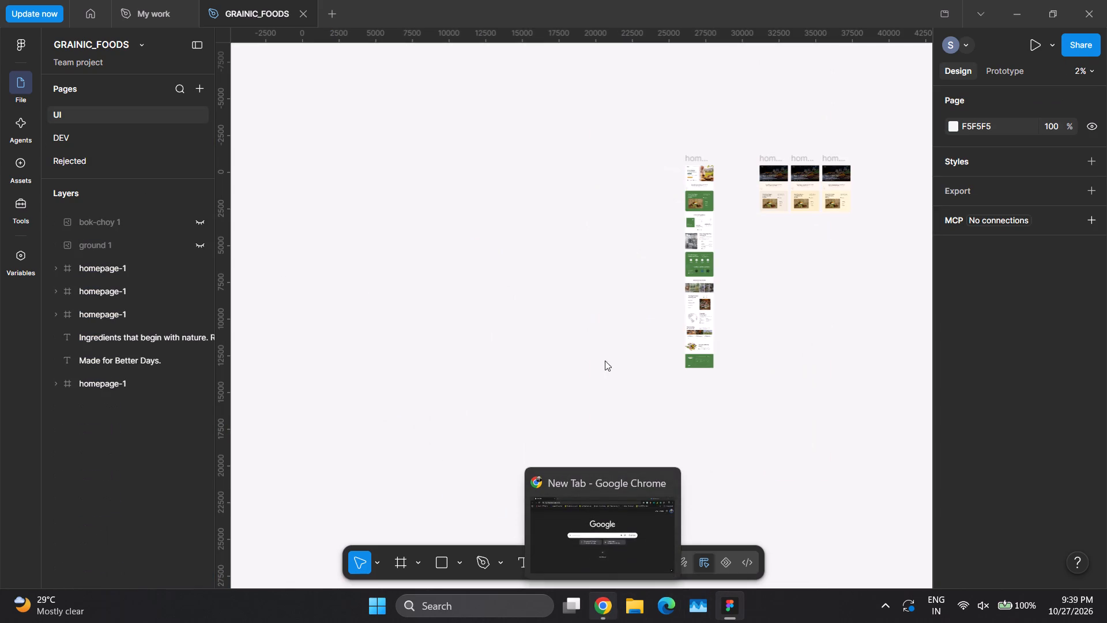
{"action": "left_click_drag", "start_coordinate": [747, 140], "coordinate": [873, 228]}
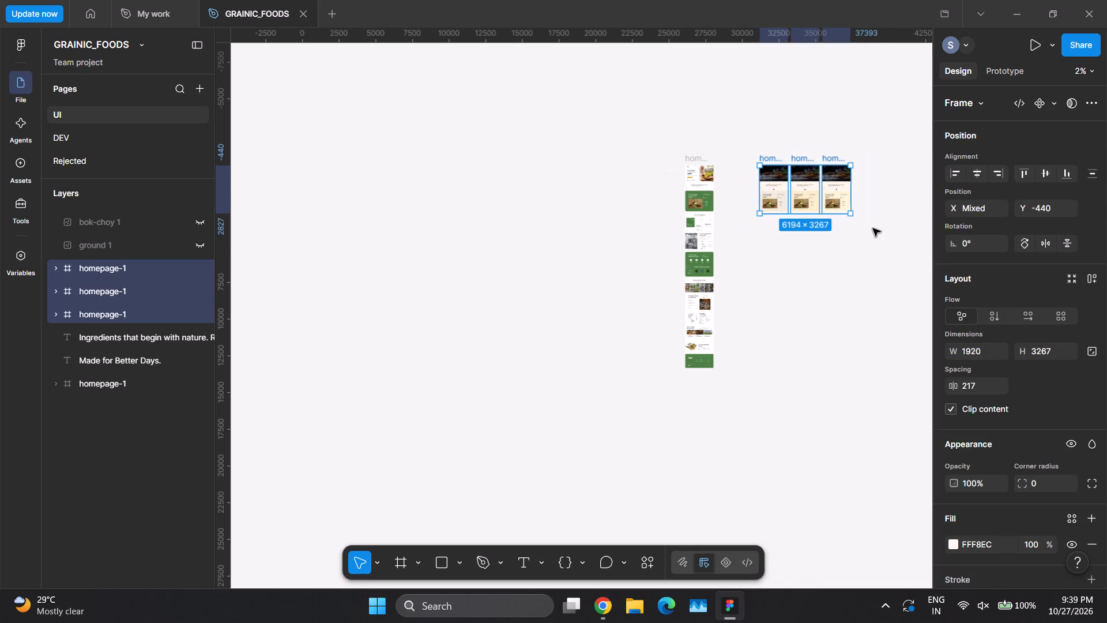
{"action": "key", "text": "ctrl+x"}
{"action": "left_click", "coordinate": [96, 157]}
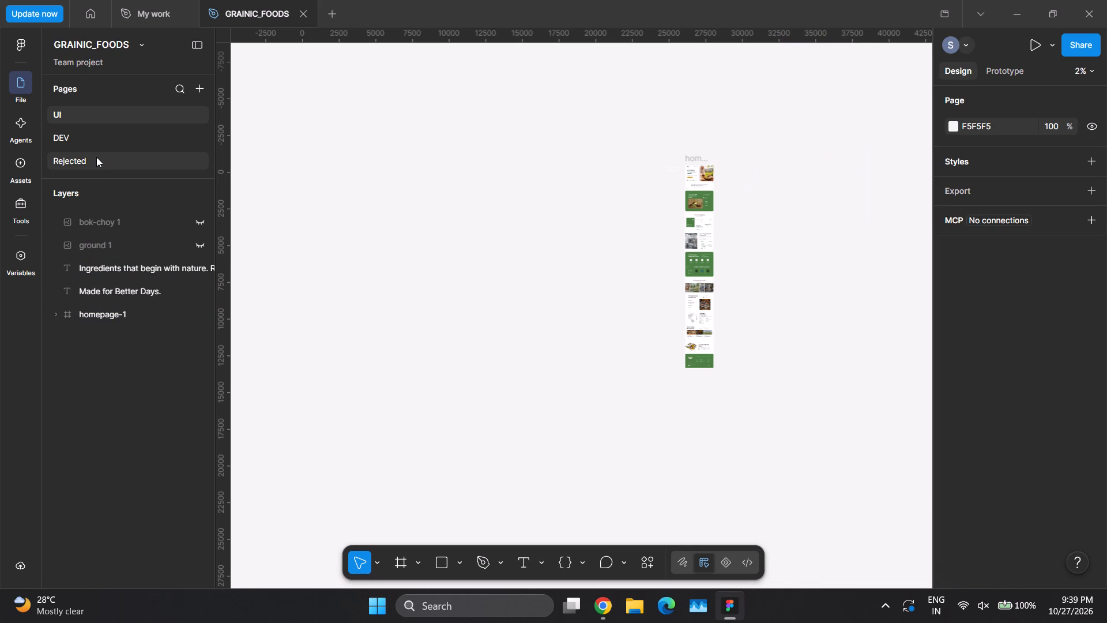
{"action": "key", "text": "space"}
{"action": "key", "text": "space"}
{"action": "key", "text": "space"}
{"action": "key", "text": "space"}
{"action": "key", "text": "space"}
{"action": "key", "text": "space"}
{"action": "key", "text": "space"}
{"action": "key", "text": "space"}
{"action": "key", "text": "space"}
{"action": "key", "text": "space"}
{"action": "key", "text": "space"}
{"action": "key", "text": "space"}
{"action": "key", "text": "space"}
{"action": "key", "text": "space"}
{"action": "key", "text": "space"}
{"action": "key", "text": "space"}
{"action": "key", "text": "space"}
{"action": "key", "text": "space"}
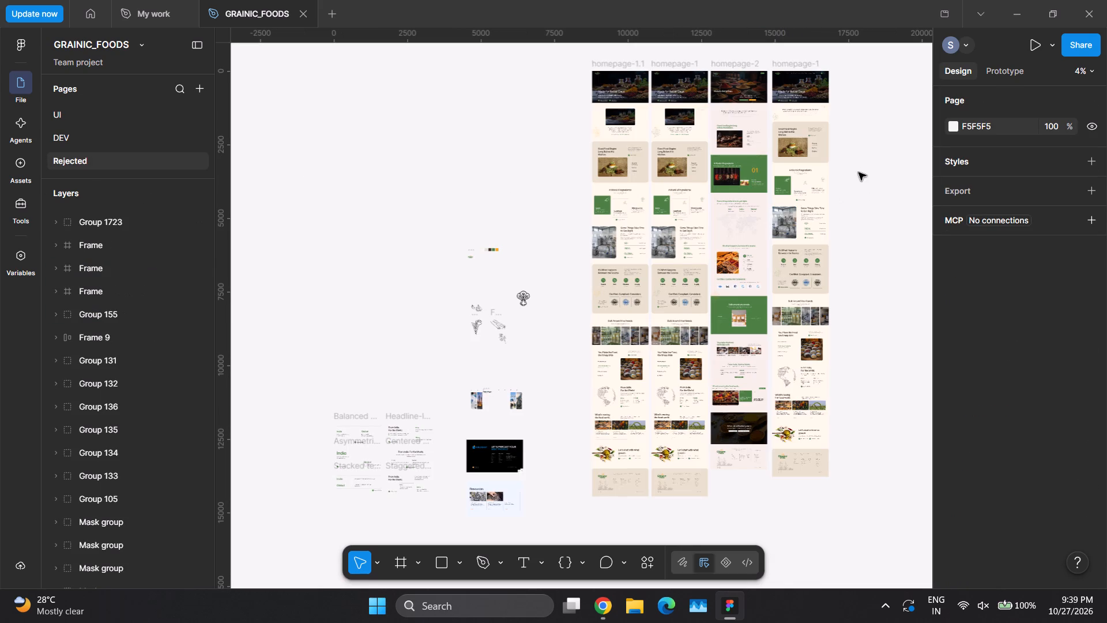
{"action": "left_click_drag", "start_coordinate": [860, 169], "coordinate": [613, 258]}
{"action": "key", "text": "ctrl+v"}
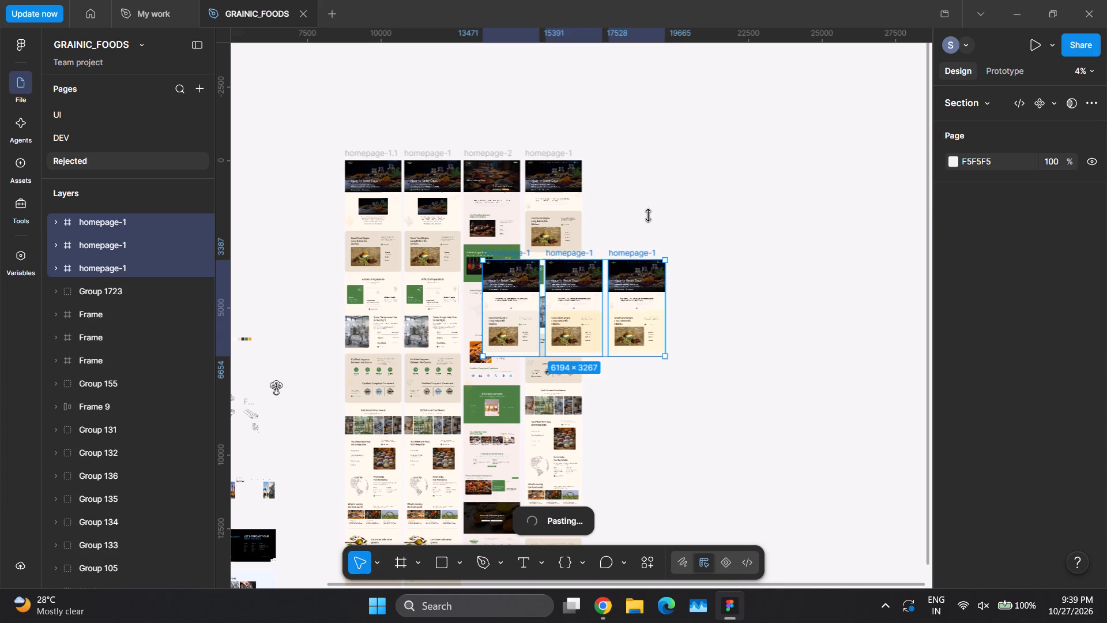
Place the three pasted frames at the end of the homepage row, top-aligned with the other frames.
{"action": "left_click_drag", "start_coordinate": [585, 287], "coordinate": [681, 238]}
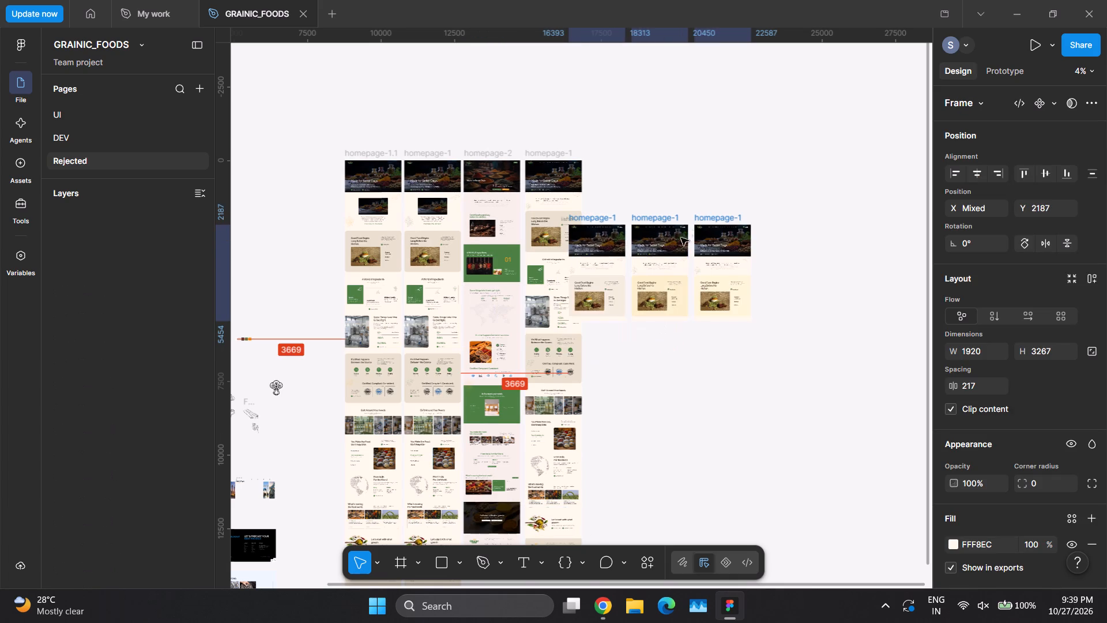
{"action": "left_click_drag", "start_coordinate": [681, 238], "coordinate": [692, 186]}
{"action": "left_click", "coordinate": [647, 118]}
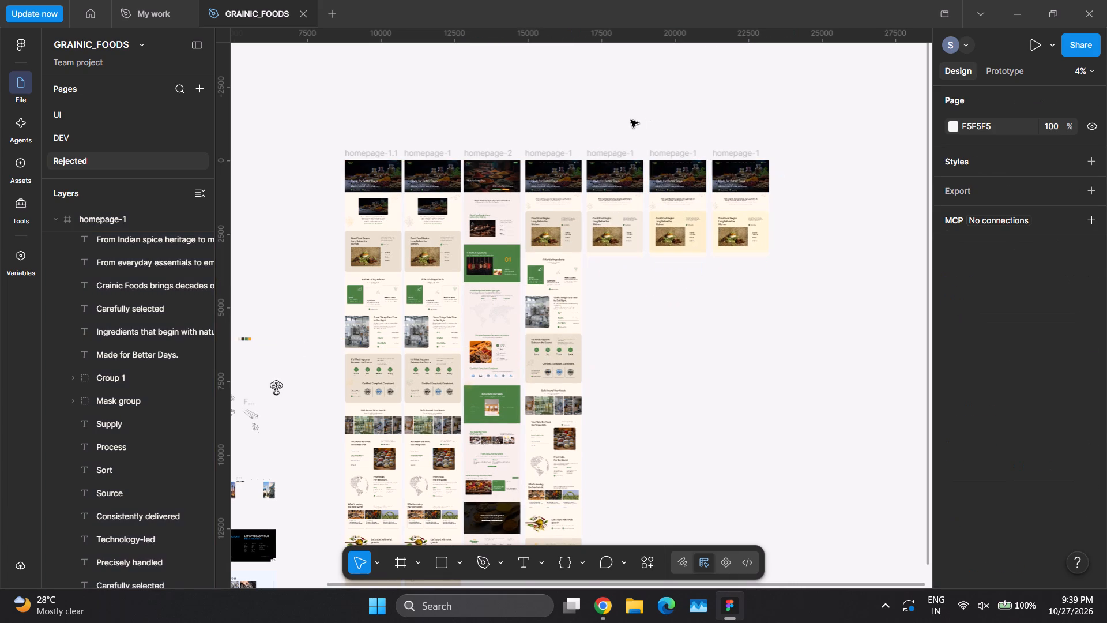
Copy the remaining green-and-white homepage-1 frame from the UI page to the DEV page.
{"action": "left_click", "coordinate": [114, 114]}
{"action": "left_click", "coordinate": [691, 160]}
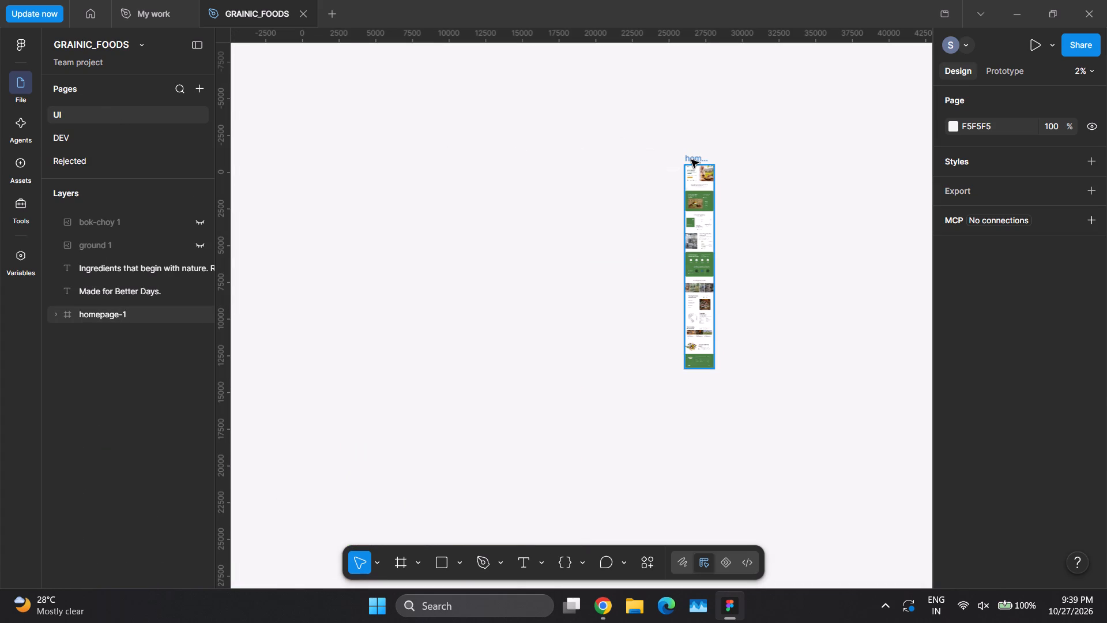
{"action": "key", "text": "ctrl+c"}
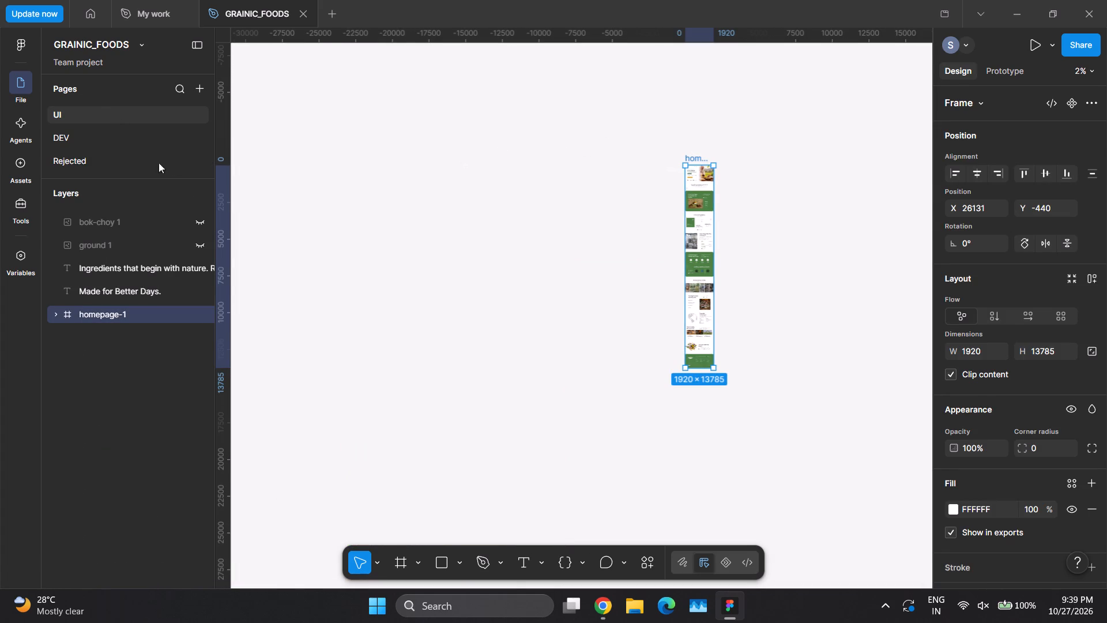
{"action": "left_click", "coordinate": [107, 137]}
{"action": "left_click", "coordinate": [594, 235]}
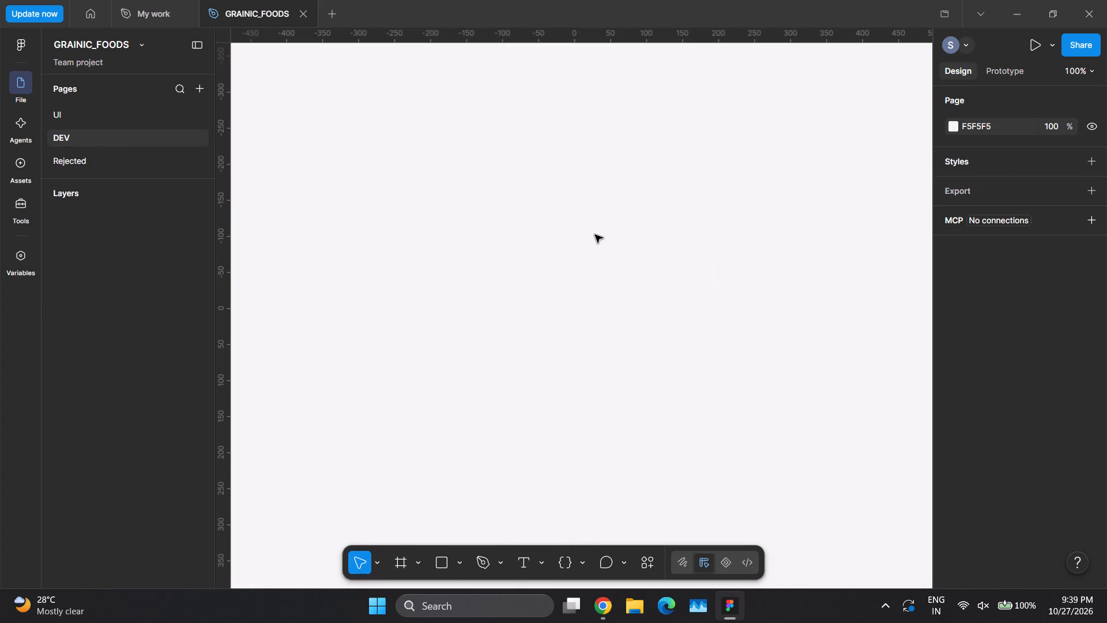
{"action": "key", "text": "ctrl+v"}
{"action": "left_click", "coordinate": [454, 294]}
Duplicate the homepage-1 frame on the UI page, placing the copy to its right at the same height with a gap.
{"action": "left_click", "coordinate": [107, 115]}
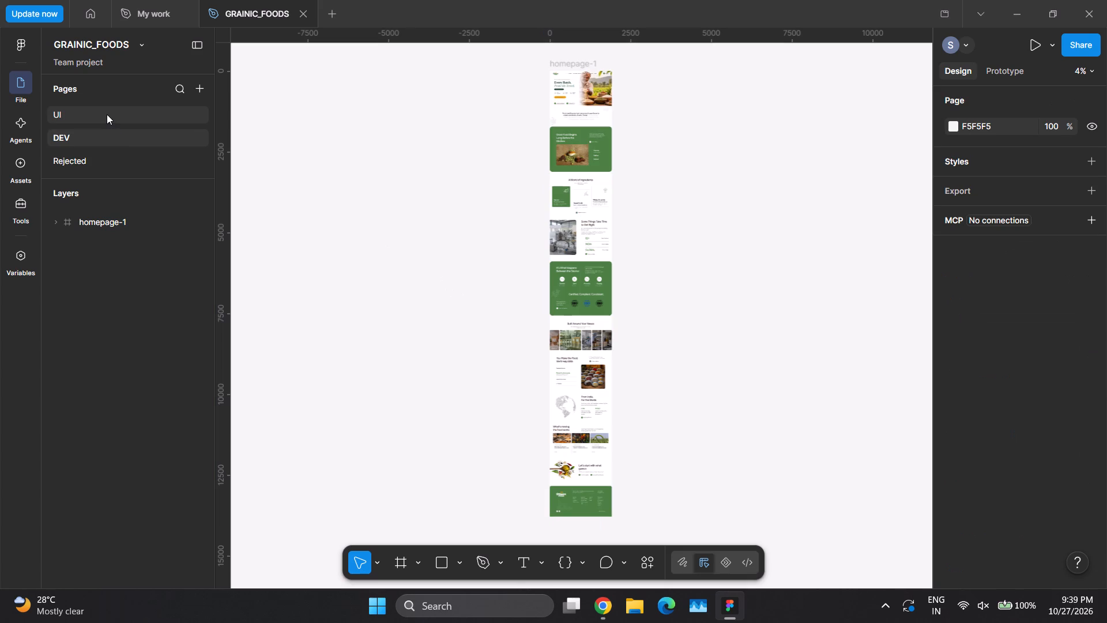
{"action": "key", "text": "space"}
{"action": "key", "text": "space"}
{"action": "key", "text": "space"}
{"action": "key", "text": "space"}
{"action": "key", "text": "space"}
{"action": "key", "text": "space"}
{"action": "left_click_drag", "start_coordinate": [823, 235], "coordinate": [600, 260]}
{"action": "left_click", "coordinate": [600, 260]}
{"action": "scroll", "coordinate": [515, 185], "scroll_direction": "up", "scroll_amount": 2, "text": "ctrl"}
{"action": "scroll", "coordinate": [515, 185], "scroll_direction": "down", "scroll_amount": 1, "text": "ctrl"}
{"action": "scroll", "coordinate": [515, 185], "scroll_direction": "up", "scroll_amount": 8, "text": "ctrl"}
{"action": "scroll", "coordinate": [536, 239], "scroll_direction": "down", "scroll_amount": 1, "text": "ctrl"}
{"action": "scroll", "coordinate": [536, 239], "scroll_direction": "up", "scroll_amount": 1, "text": "ctrl"}
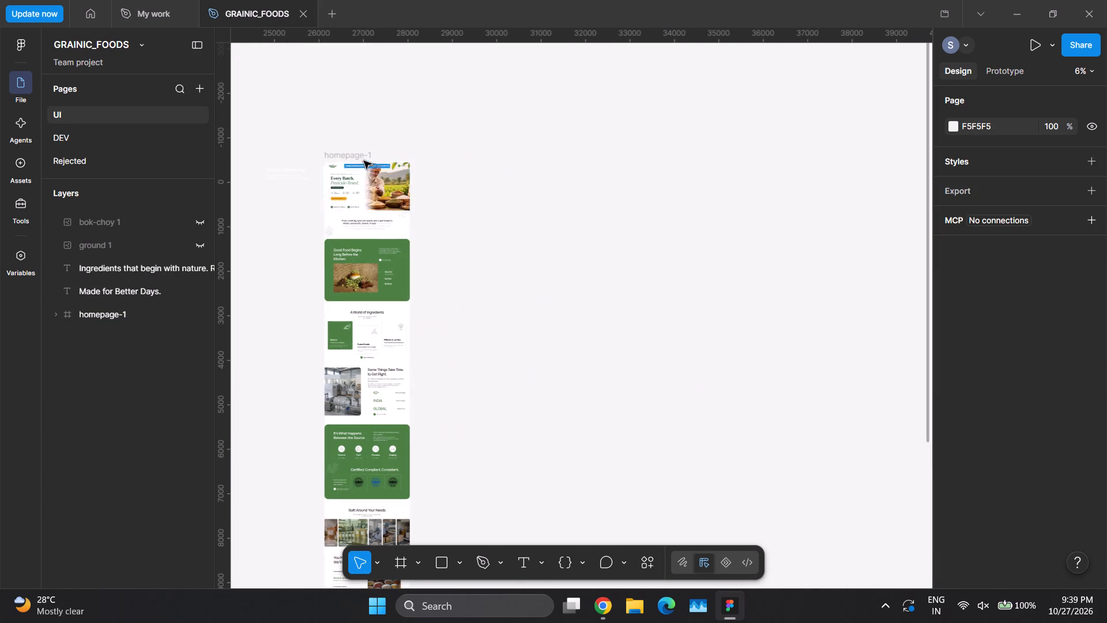
{"action": "left_click_drag", "start_coordinate": [347, 157], "coordinate": [489, 157], "text": "alt"}
{"action": "left_click", "coordinate": [625, 202]}
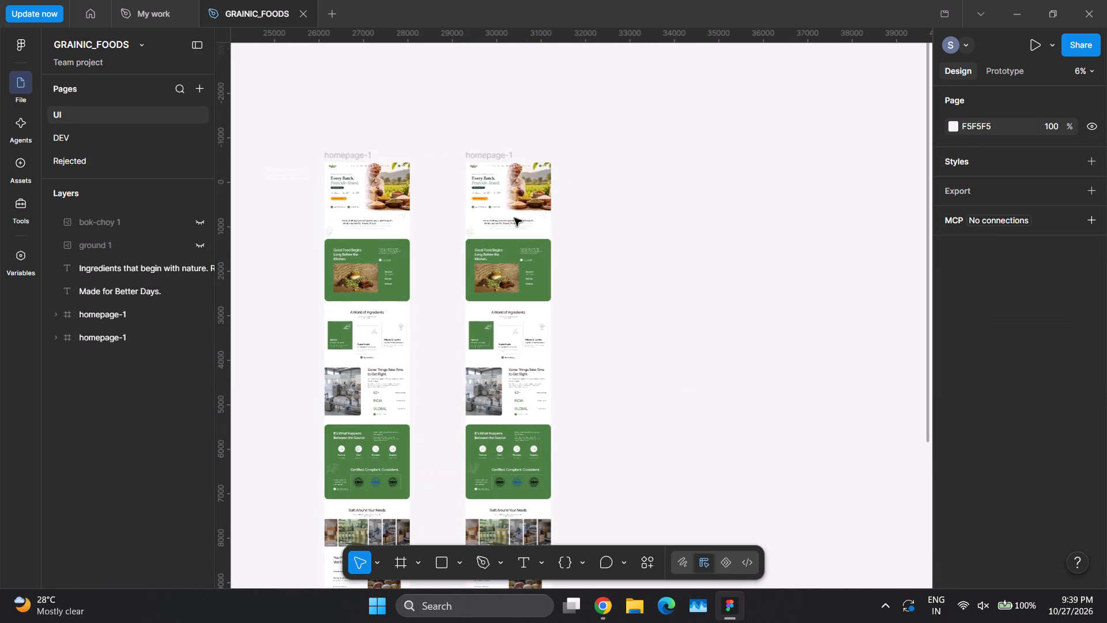
Delete all the content sections between the navigation header and the green footer in the duplicated homepage-1 frame.
{"action": "scroll", "coordinate": [489, 207], "scroll_direction": "down", "scroll_amount": 3, "text": "ctrl"}
{"action": "scroll", "coordinate": [480, 201], "scroll_direction": "up", "scroll_amount": 3, "text": "ctrl"}
{"action": "scroll", "coordinate": [480, 201], "scroll_direction": "down", "scroll_amount": 2, "text": "ctrl"}
{"action": "scroll", "coordinate": [465, 199], "scroll_direction": "up", "scroll_amount": 1, "text": "ctrl"}
{"action": "scroll", "coordinate": [465, 199], "scroll_direction": "down", "scroll_amount": 1, "text": "ctrl"}
{"action": "scroll", "coordinate": [465, 199], "scroll_direction": "up", "scroll_amount": 1, "text": "ctrl"}
{"action": "scroll", "coordinate": [465, 199], "scroll_direction": "down", "scroll_amount": 5, "text": "ctrl"}
{"action": "left_click_drag", "start_coordinate": [457, 193], "coordinate": [526, 523]}
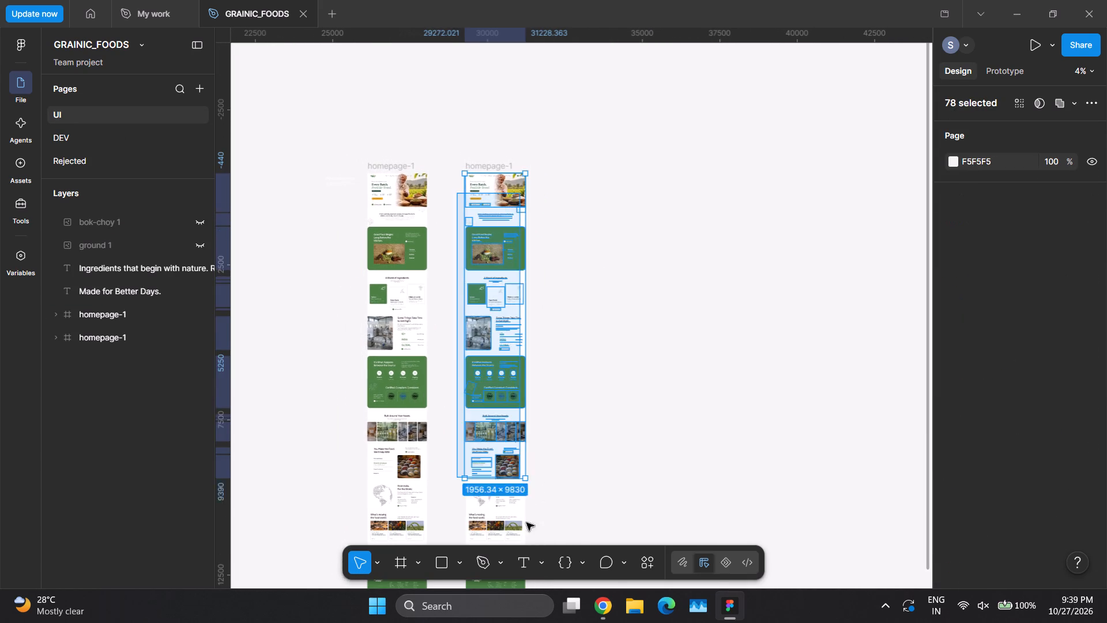
{"action": "left_click_drag", "start_coordinate": [526, 523], "coordinate": [572, 452]}
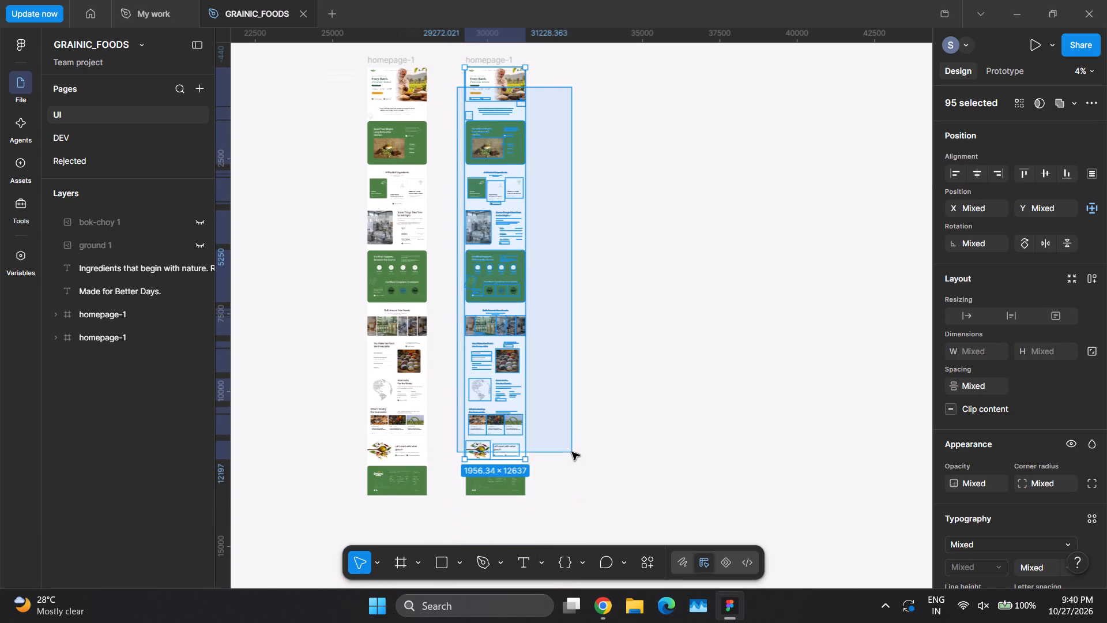
{"action": "left_click_drag", "start_coordinate": [572, 452], "coordinate": [572, 456]}
{"action": "key", "text": "Delete"}
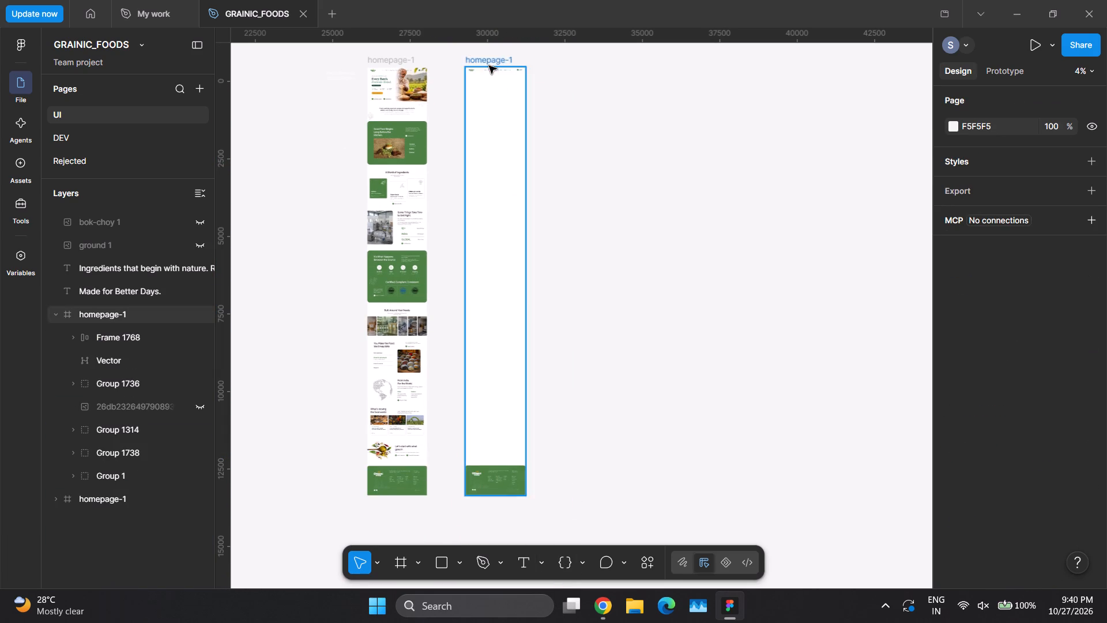
{"action": "left_click", "coordinate": [635, 181]}
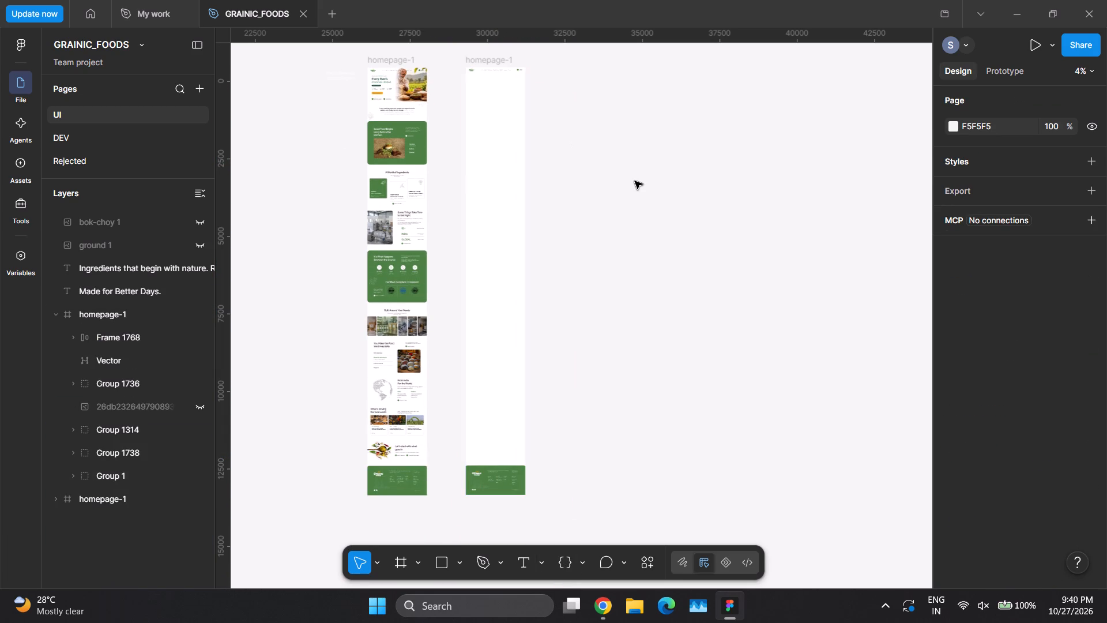
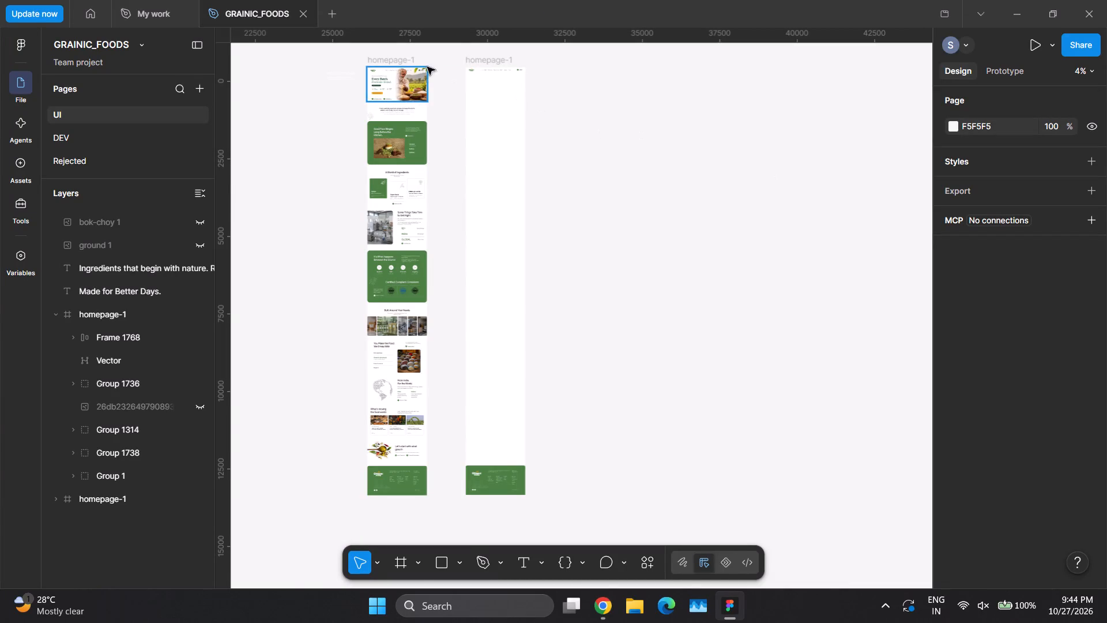
Examine the emptied homepage-1 duplicate and its navigation header next to the original homepage-1 frame.
{"action": "scroll", "coordinate": [462, 60], "scroll_direction": "up", "scroll_amount": 4, "text": "ctrl"}
{"action": "scroll", "coordinate": [462, 58], "scroll_direction": "down", "scroll_amount": 3, "text": "ctrl"}
{"action": "scroll", "coordinate": [463, 58], "scroll_direction": "up", "scroll_amount": 5, "text": "ctrl"}
{"action": "scroll", "coordinate": [463, 58], "scroll_direction": "down", "scroll_amount": 1, "text": "ctrl"}
{"action": "scroll", "coordinate": [463, 58], "scroll_direction": "up", "scroll_amount": 4, "text": "ctrl"}
{"action": "scroll", "coordinate": [464, 59], "scroll_direction": "down", "scroll_amount": 1, "text": "ctrl"}
{"action": "scroll", "coordinate": [464, 59], "scroll_direction": "up", "scroll_amount": 4, "text": "ctrl"}
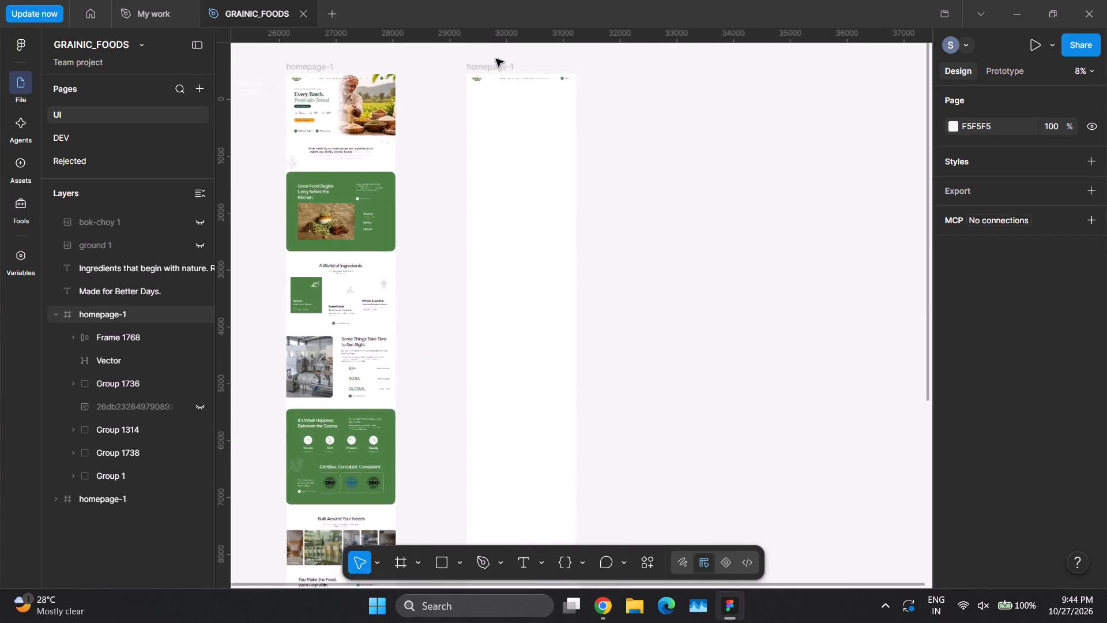
{"action": "scroll", "coordinate": [496, 59], "scroll_direction": "up", "scroll_amount": 1, "text": "ctrl"}
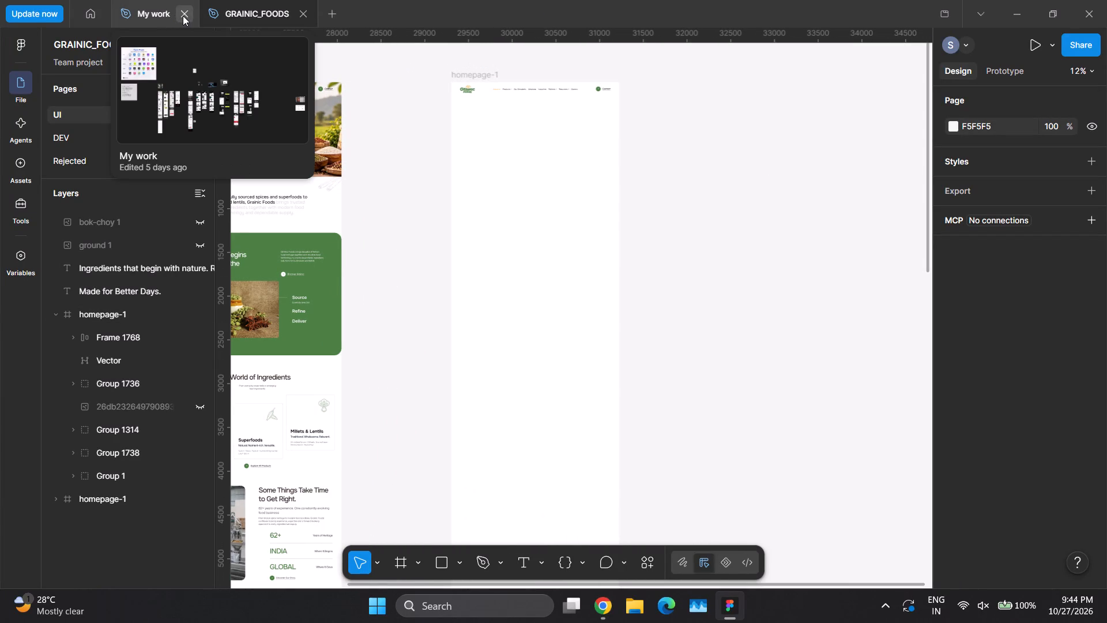
Close the My work file and go to the overview of recent files.
{"action": "left_click", "coordinate": [183, 16]}
{"action": "left_click", "coordinate": [97, 17]}
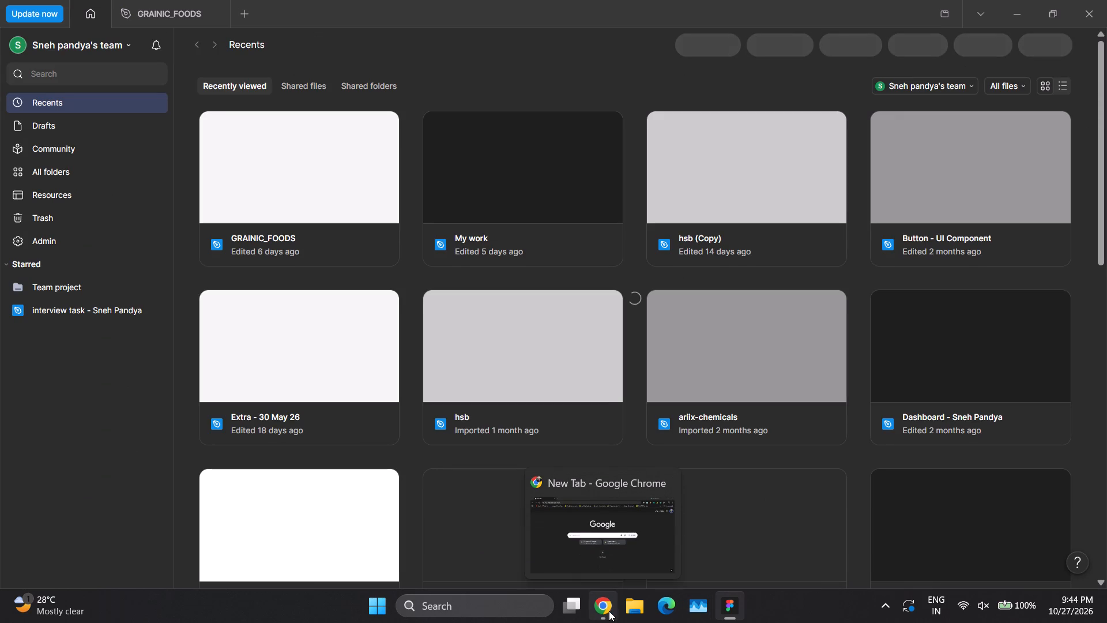
Launch the WhatsApp app from the recent Windows searches.
{"action": "left_click", "coordinate": [510, 607]}
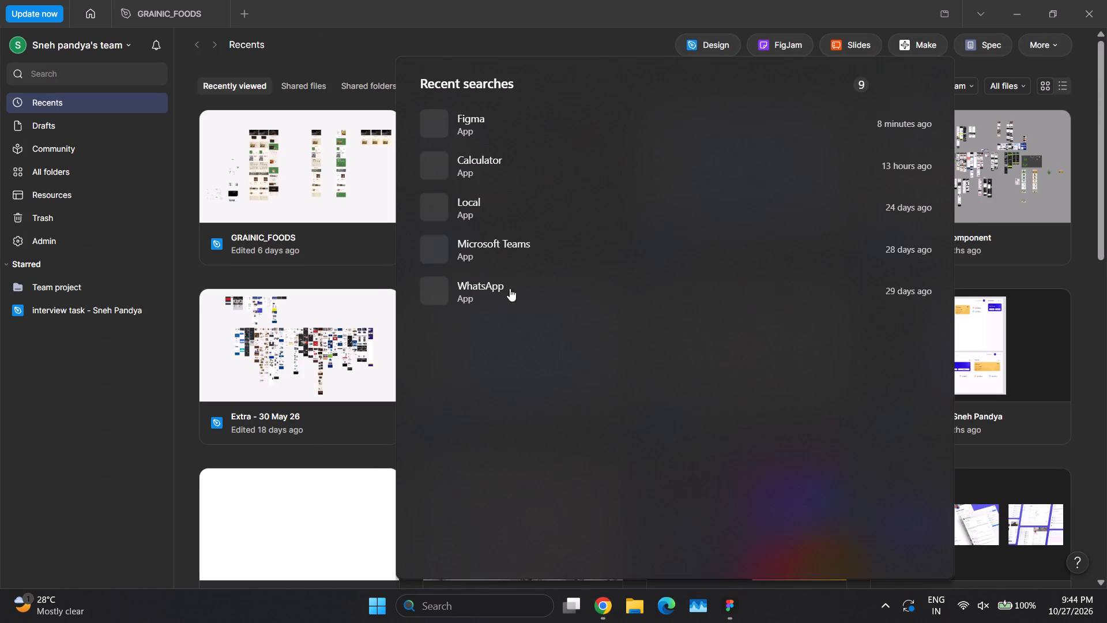
{"action": "left_click", "coordinate": [494, 283]}
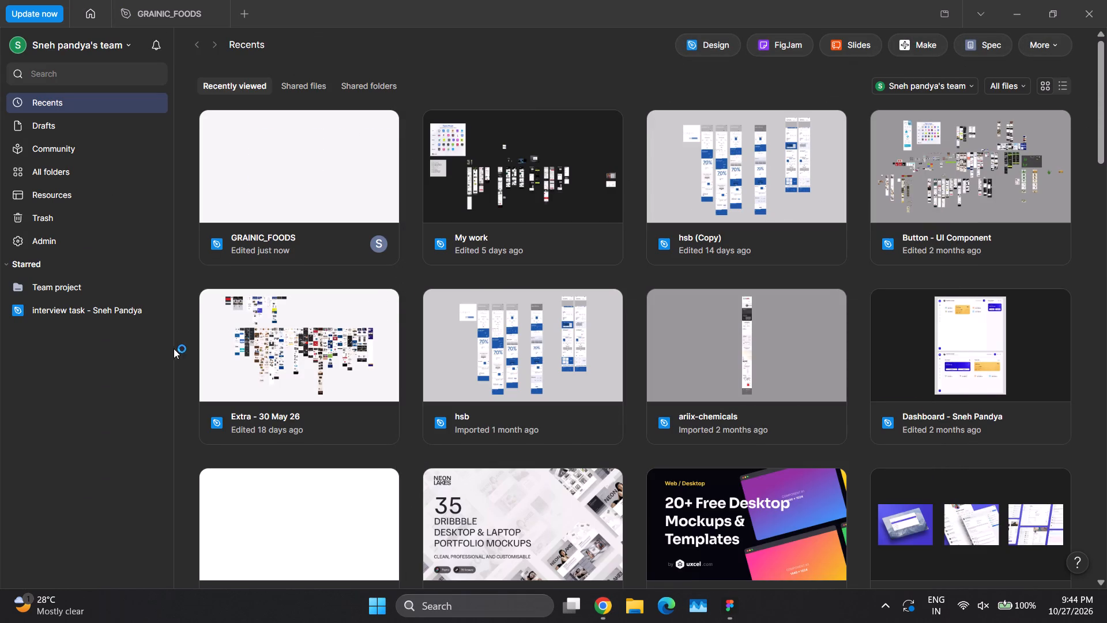
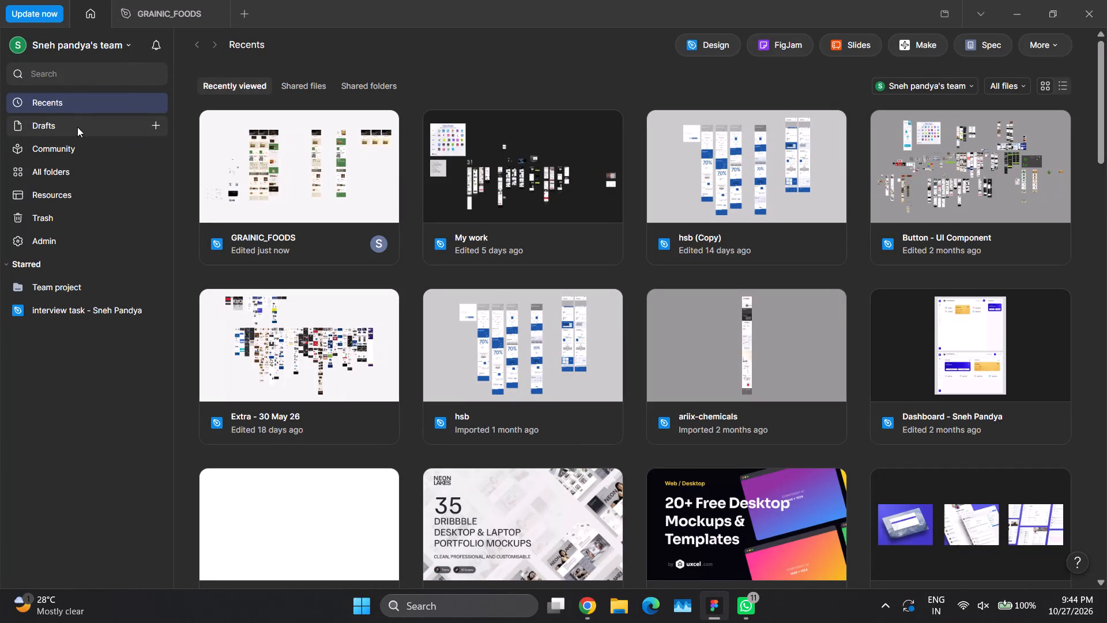
Check the current team's shared files and shared folders, and return to the recently viewed files.
{"action": "left_click", "coordinate": [303, 83]}
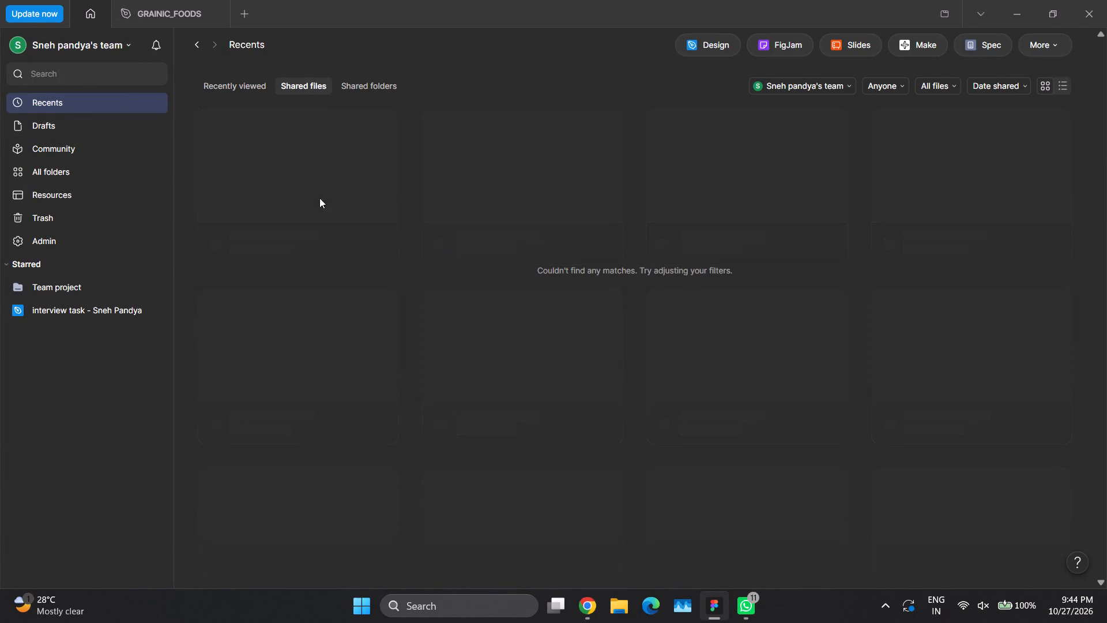
{"action": "left_click", "coordinate": [247, 95]}
{"action": "left_click", "coordinate": [372, 85]}
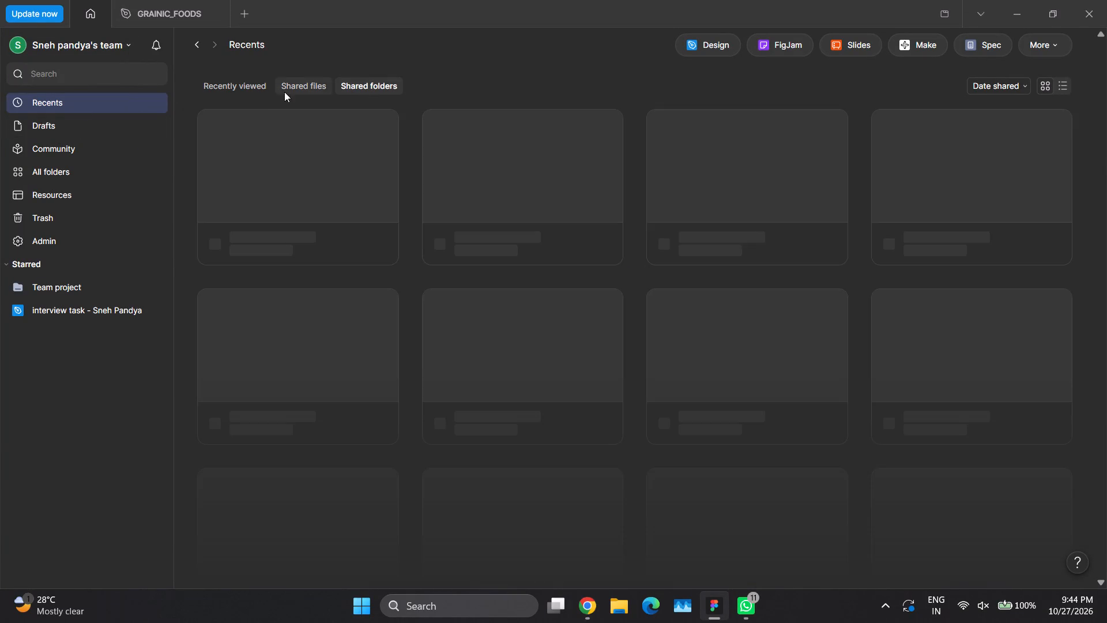
{"action": "left_click", "coordinate": [288, 86]}
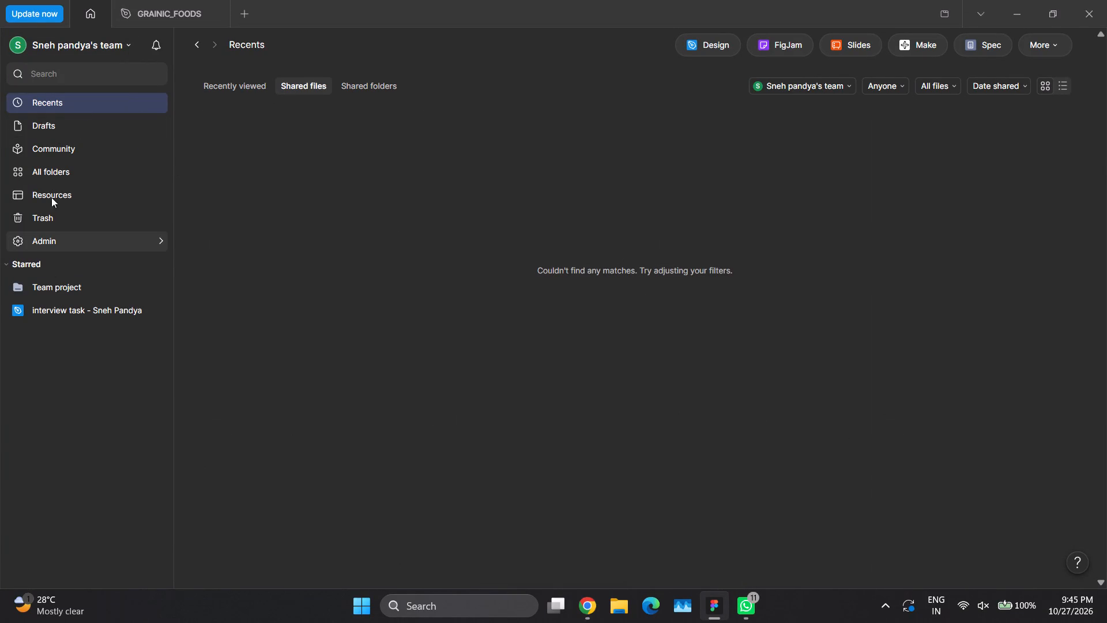
{"action": "left_click", "coordinate": [61, 103]}
Switch to the other Edu team plan.
{"action": "left_click", "coordinate": [129, 42]}
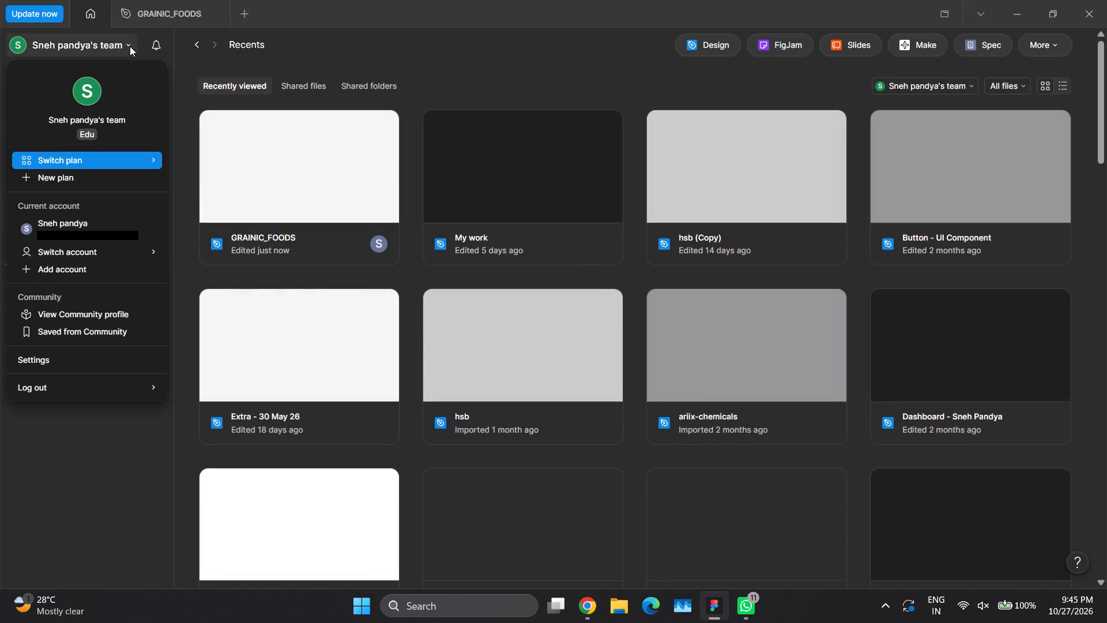
{"action": "left_click", "coordinate": [126, 49]}
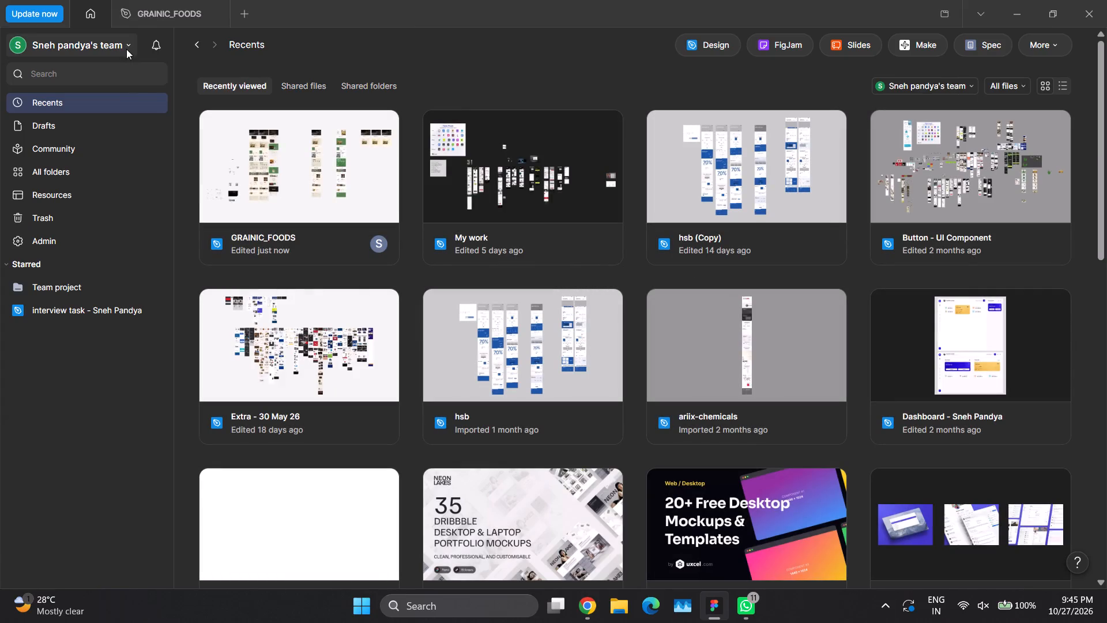
{"action": "left_click", "coordinate": [127, 46]}
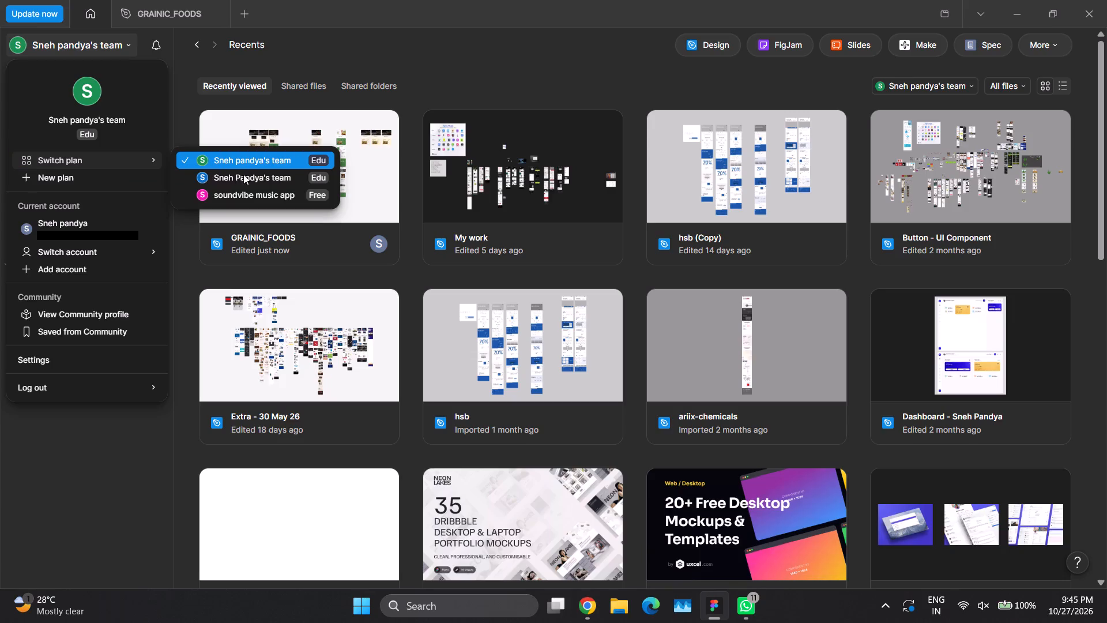
{"action": "left_click", "coordinate": [266, 181]}
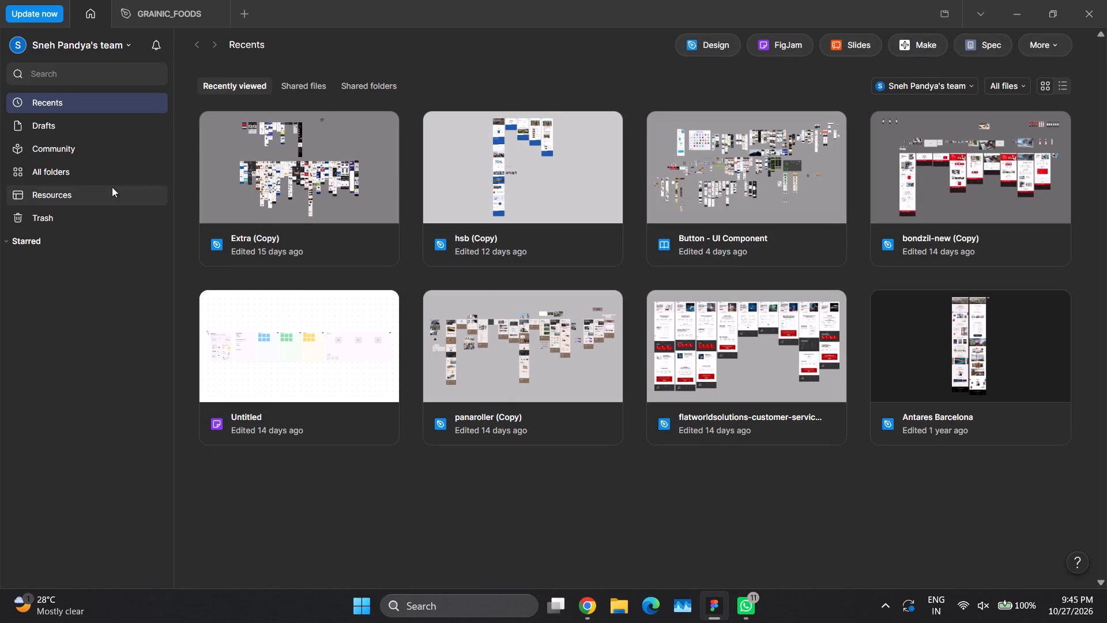
Check this team's shared files and folders, and open the panaroller (Copy) file from the recently viewed ones.
{"action": "left_click", "coordinate": [306, 89]}
{"action": "left_click", "coordinate": [370, 82]}
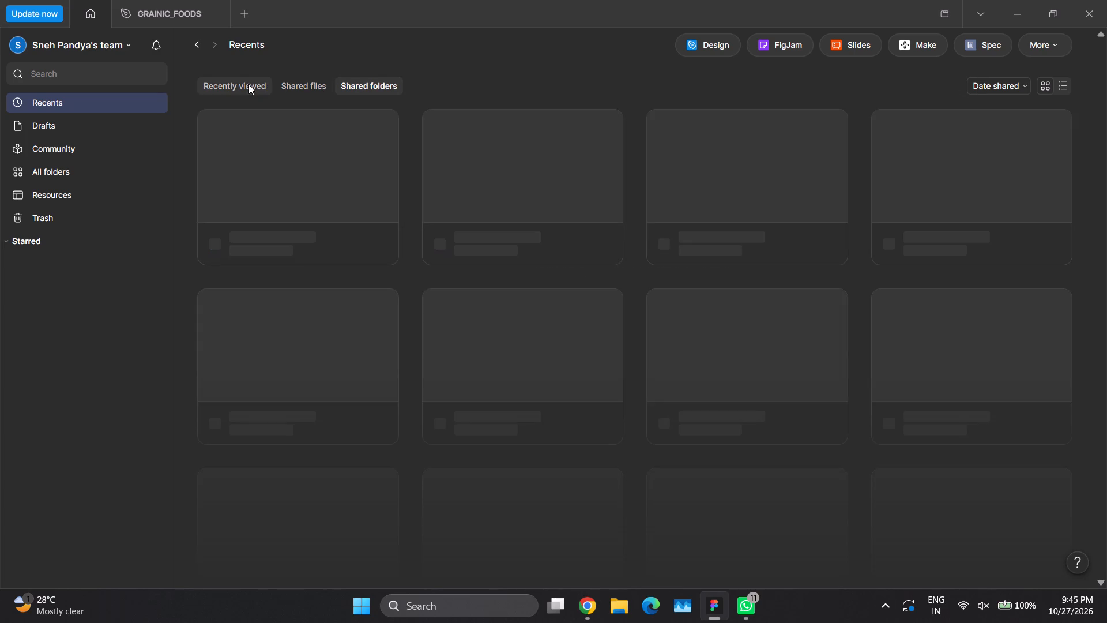
{"action": "left_click", "coordinate": [228, 83]}
{"action": "left_click", "coordinate": [501, 432]}
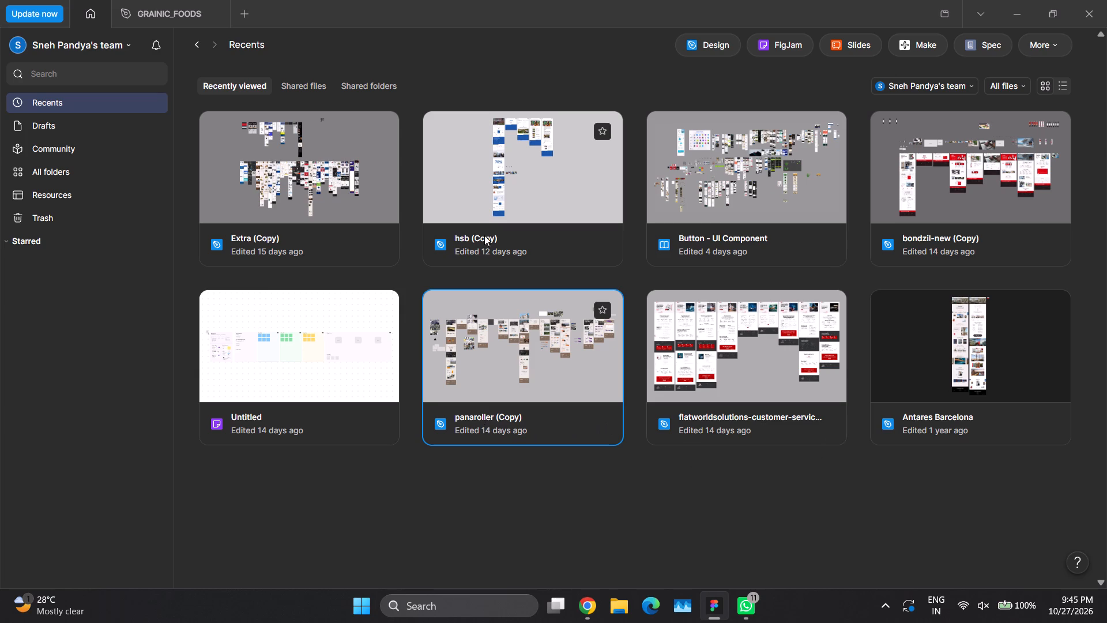
{"action": "double_click", "coordinate": [489, 422]}
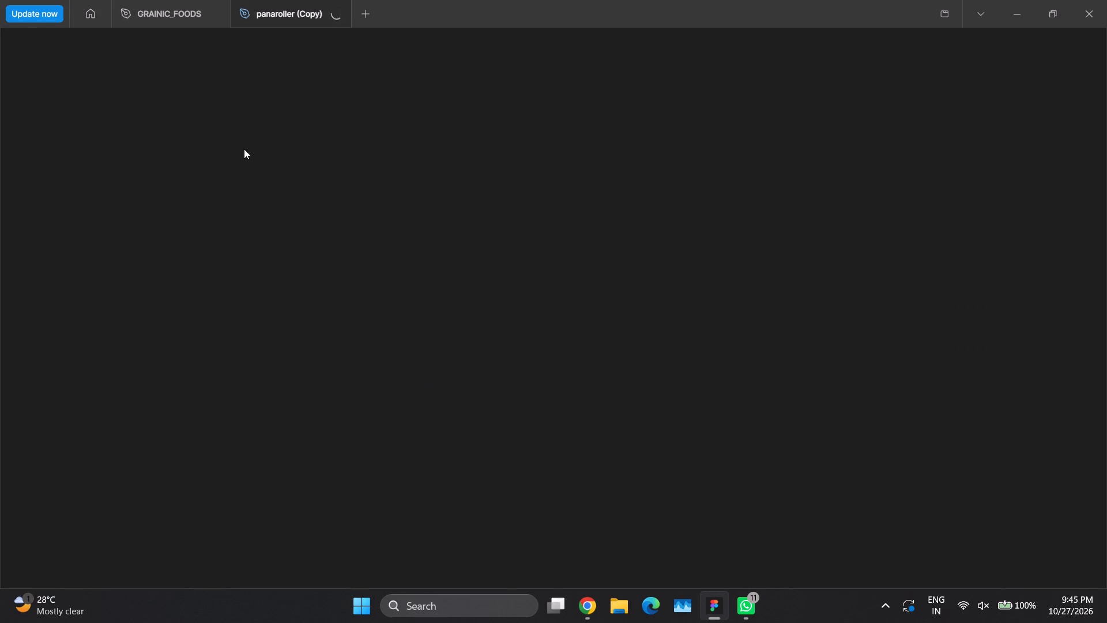
Go back to the file overview, return to the first Edu team plan and look through its recently viewed files.
{"action": "left_click", "coordinate": [88, 17]}
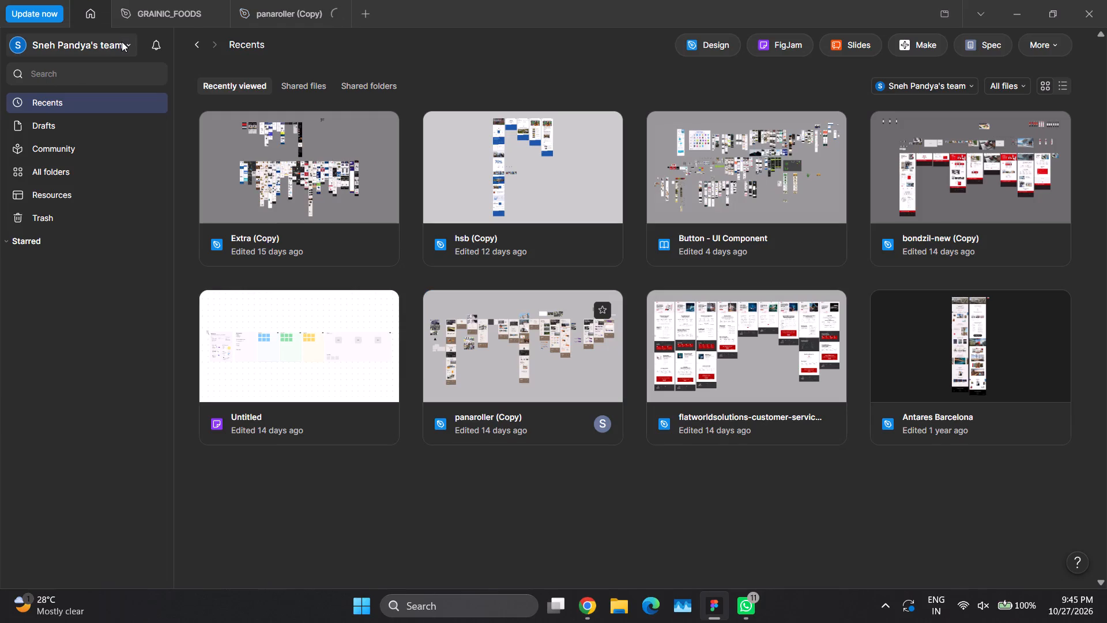
{"action": "left_click", "coordinate": [118, 48]}
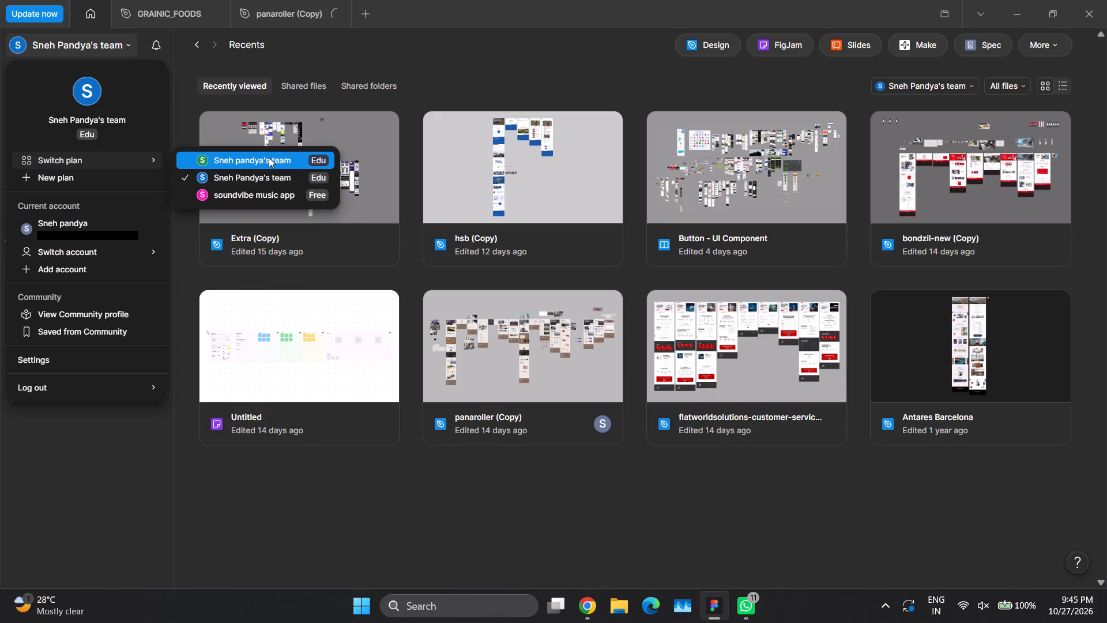
{"action": "left_click", "coordinate": [269, 157]}
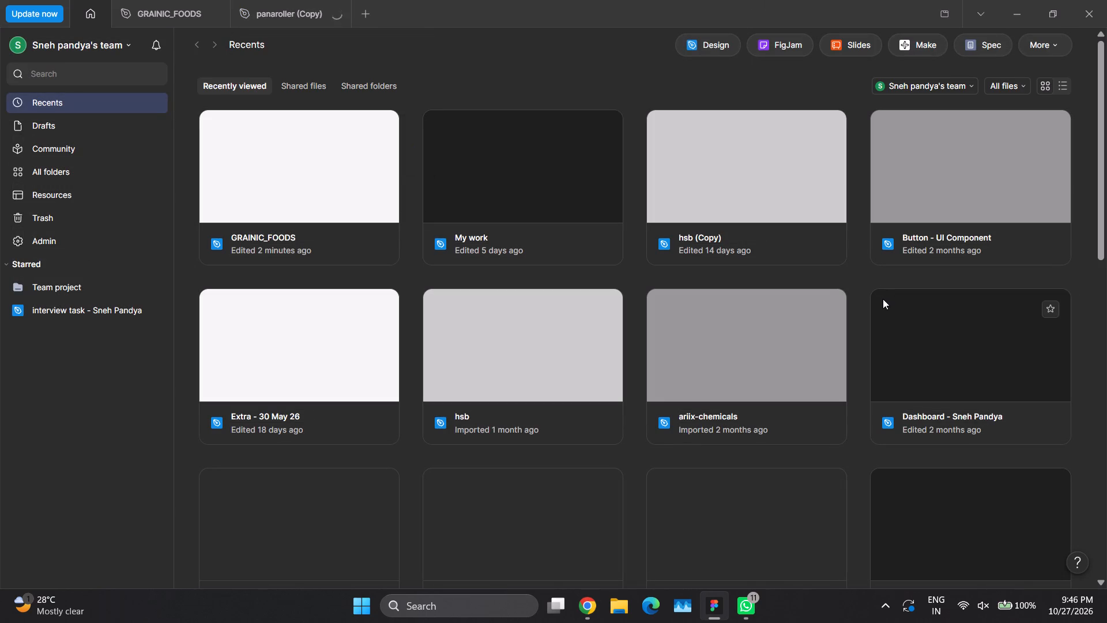
{"action": "scroll", "coordinate": [689, 437], "scroll_direction": "down", "scroll_amount": 1}
{"action": "scroll", "coordinate": [686, 436], "scroll_direction": "up", "scroll_amount": 2}
{"action": "scroll", "coordinate": [686, 436], "scroll_direction": "down", "scroll_amount": 1}
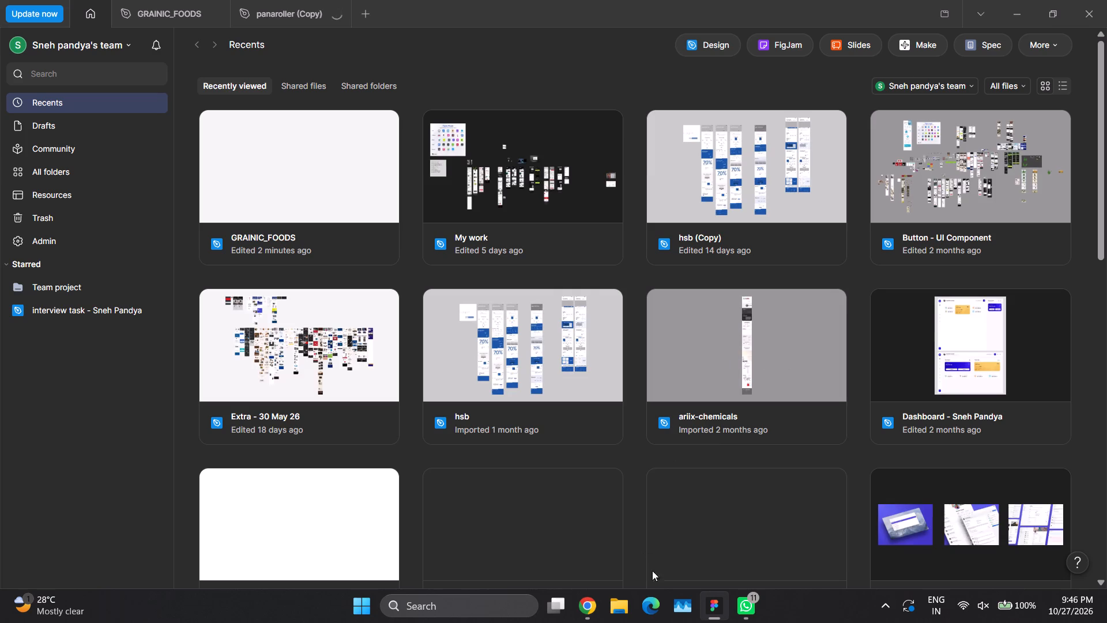
{"action": "scroll", "coordinate": [710, 562], "scroll_direction": "down", "scroll_amount": 2}
{"action": "scroll", "coordinate": [555, 515], "scroll_direction": "down", "scroll_amount": 5}
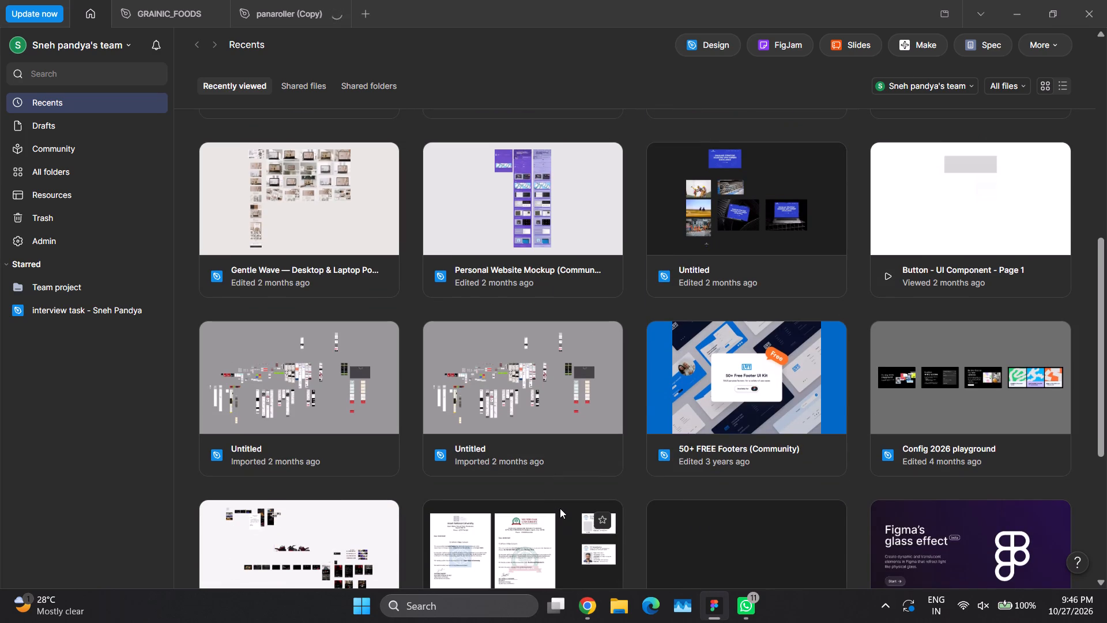
{"action": "scroll", "coordinate": [117, 235], "scroll_direction": "up", "scroll_amount": 1}
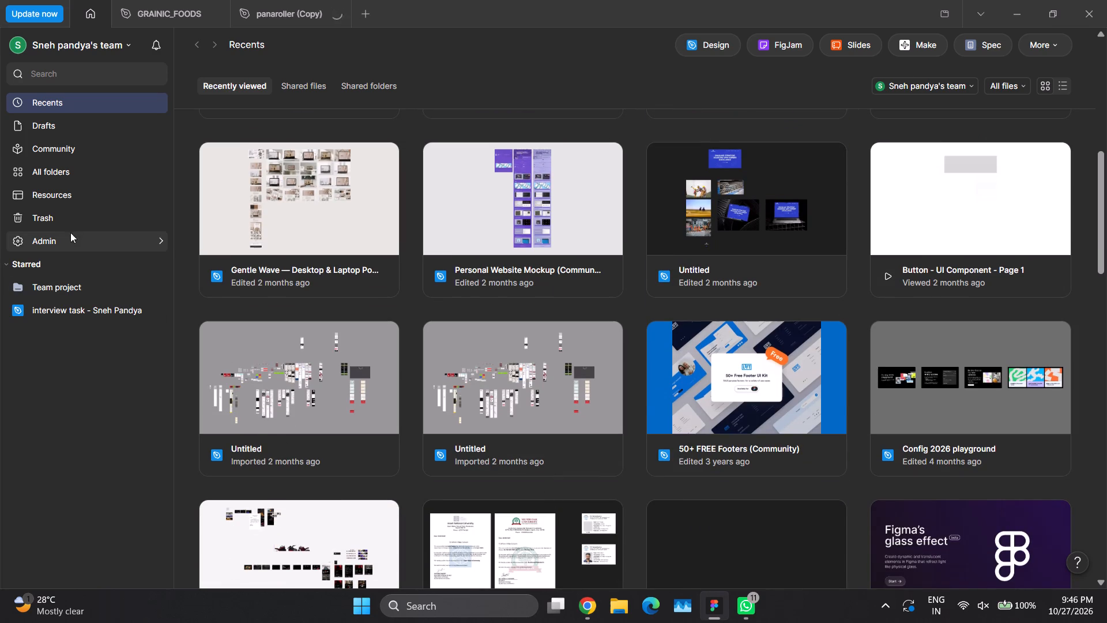
Check the team's admin pages for people and unassigned drafts, and return to the recent files.
{"action": "left_click", "coordinate": [163, 239]}
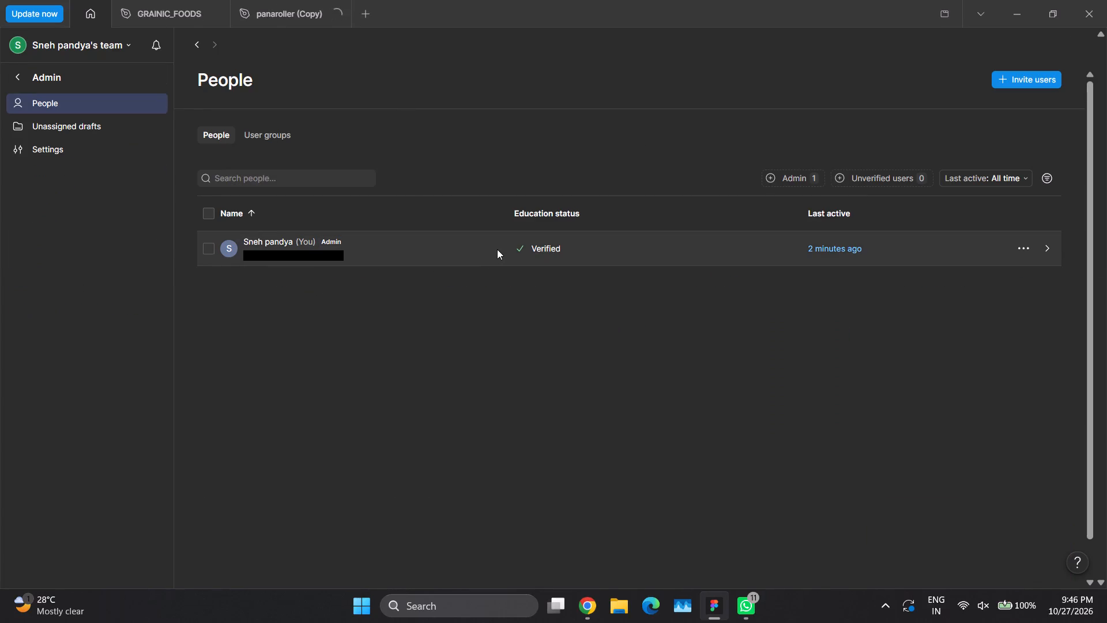
{"action": "left_click", "coordinate": [81, 127]}
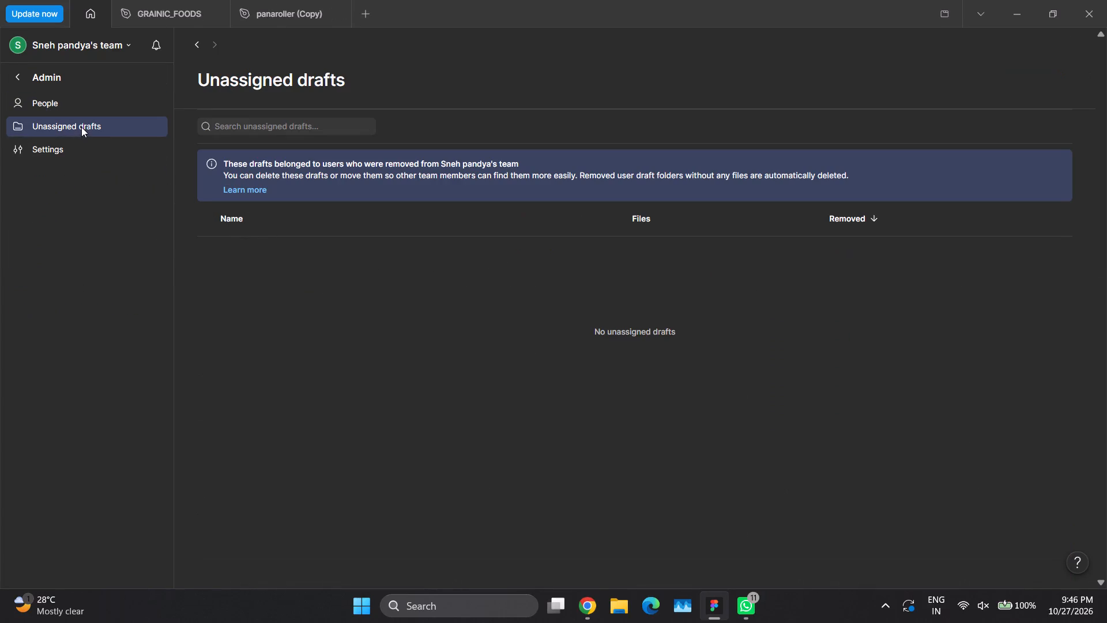
{"action": "left_click", "coordinate": [87, 109]}
{"action": "left_click", "coordinate": [34, 83]}
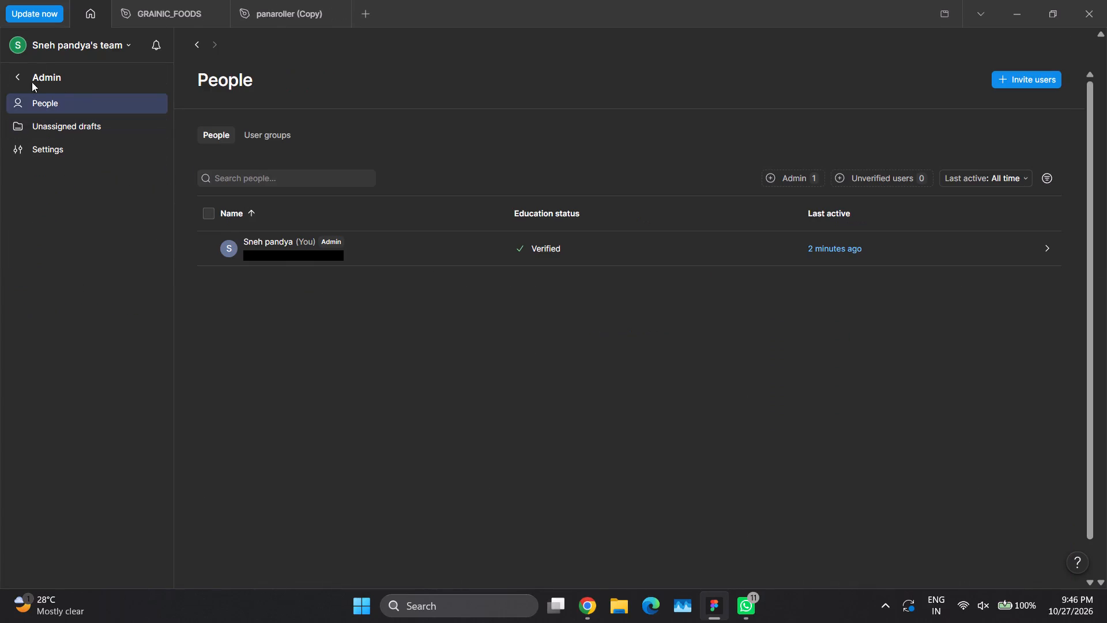
{"action": "left_click", "coordinate": [17, 77]}
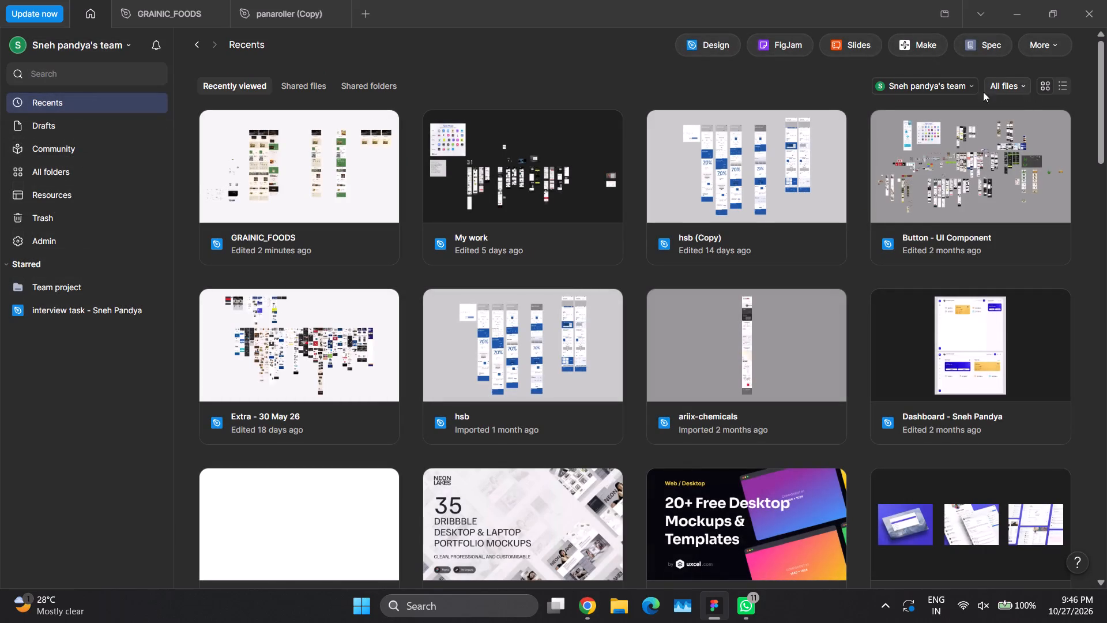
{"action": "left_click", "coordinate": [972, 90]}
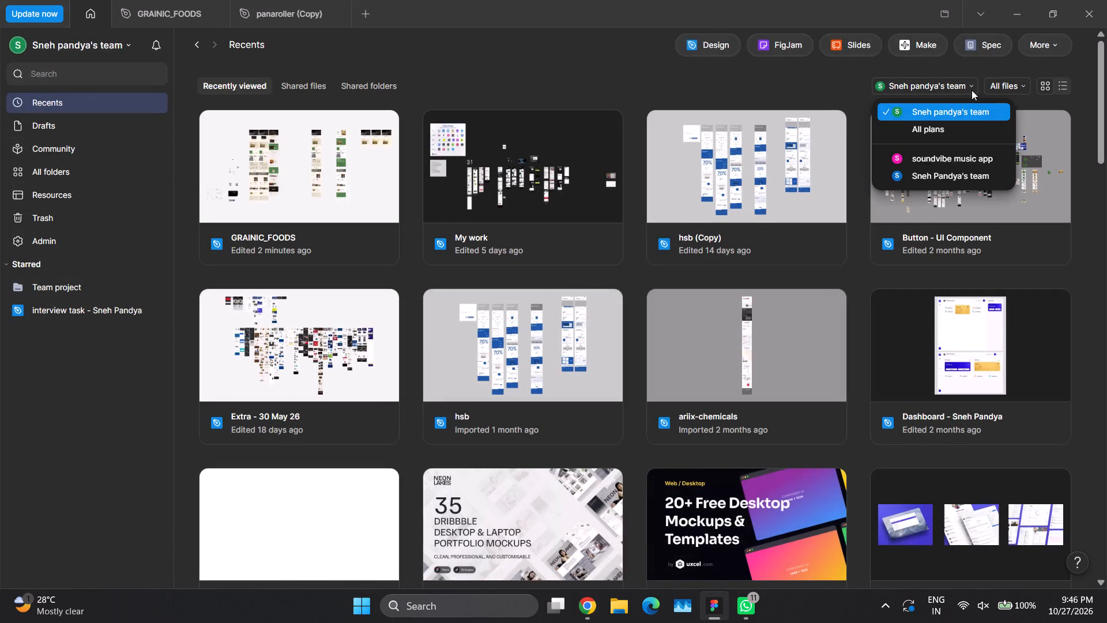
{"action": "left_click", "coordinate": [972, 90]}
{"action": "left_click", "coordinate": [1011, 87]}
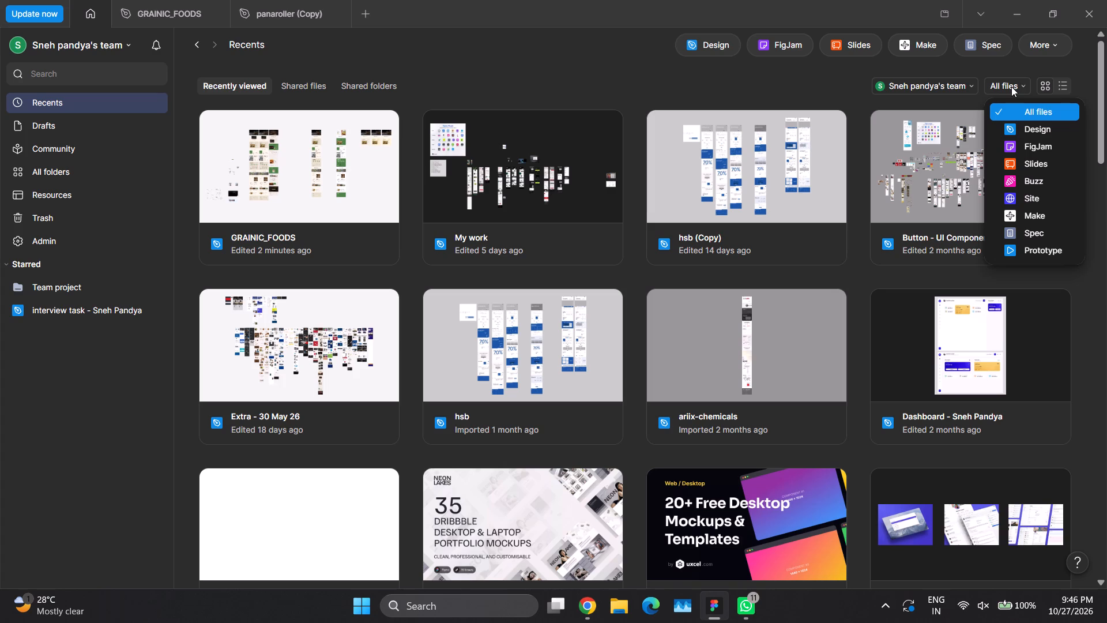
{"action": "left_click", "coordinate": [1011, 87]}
Look through the files in the team's Drafts.
{"action": "left_click", "coordinate": [47, 120]}
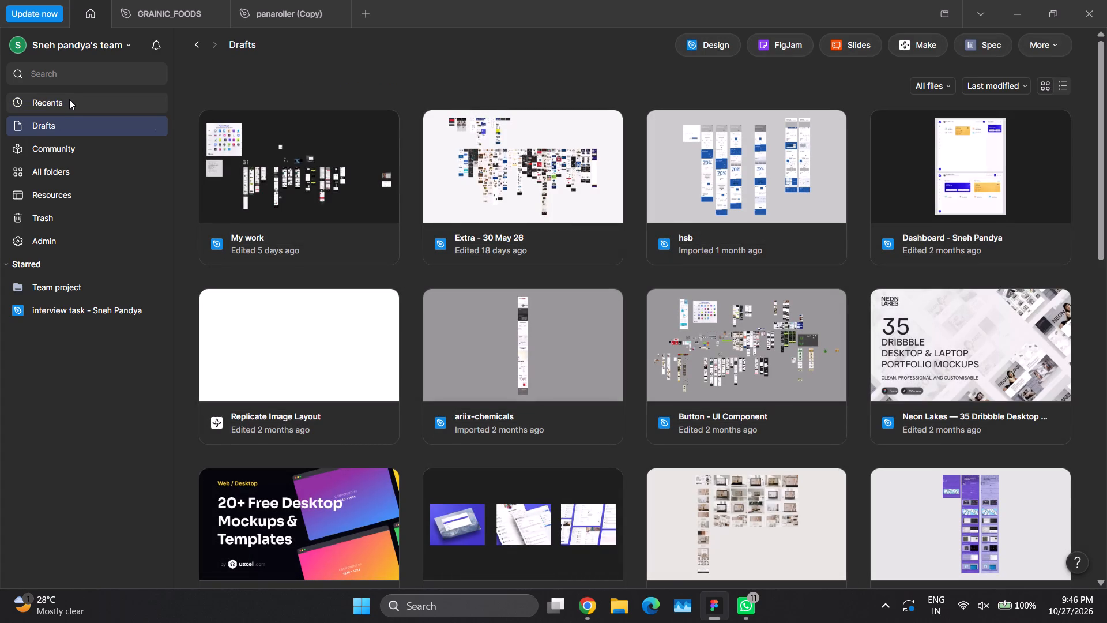
{"action": "scroll", "coordinate": [338, 317], "scroll_direction": "down", "scroll_amount": 4}
{"action": "scroll", "coordinate": [338, 317], "scroll_direction": "up", "scroll_amount": 1}
{"action": "scroll", "coordinate": [338, 317], "scroll_direction": "down", "scroll_amount": 1}
{"action": "scroll", "coordinate": [338, 314], "scroll_direction": "up", "scroll_amount": 2}
{"action": "scroll", "coordinate": [338, 314], "scroll_direction": "down", "scroll_amount": 1}
{"action": "scroll", "coordinate": [338, 314], "scroll_direction": "up", "scroll_amount": 4}
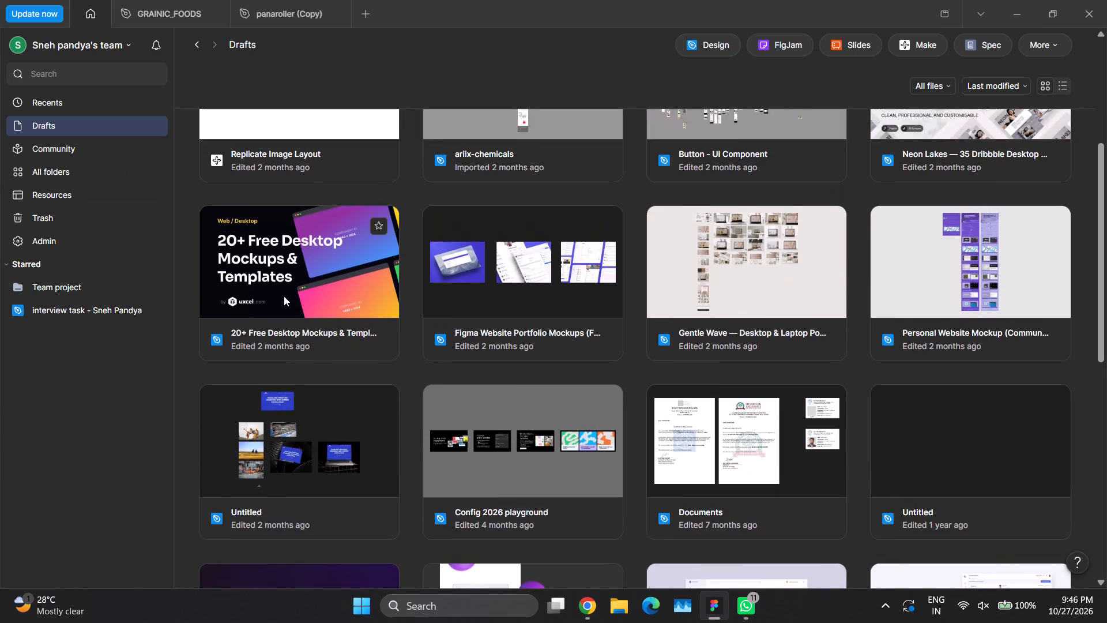
Look through the files in the starred Team project folder.
{"action": "left_click", "coordinate": [74, 288]}
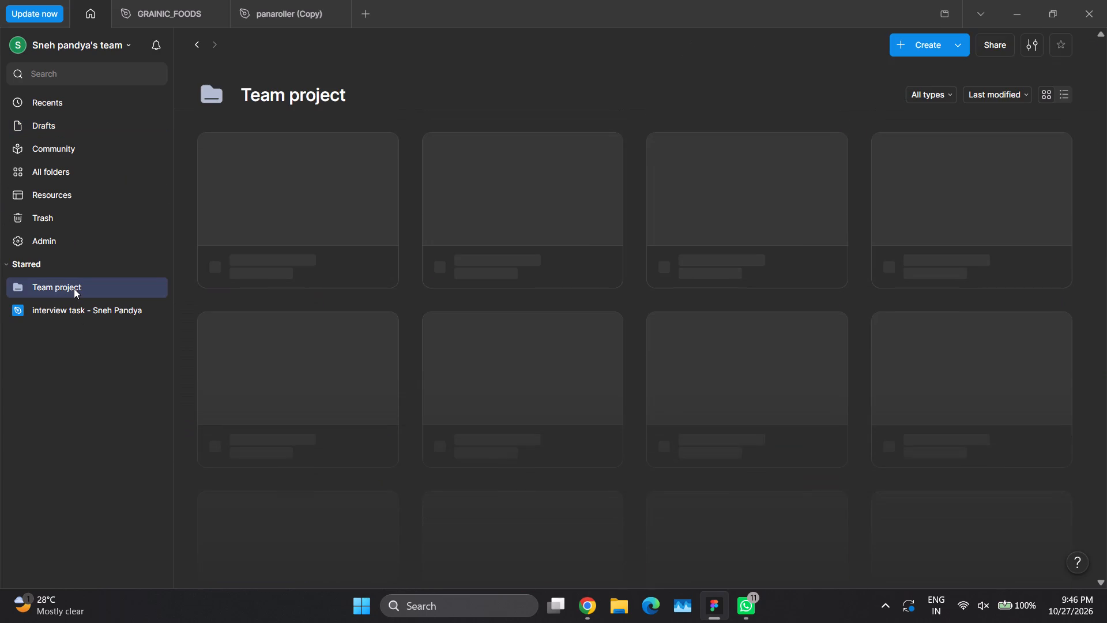
{"action": "scroll", "coordinate": [698, 434], "scroll_direction": "down", "scroll_amount": 2}
{"action": "scroll", "coordinate": [698, 434], "scroll_direction": "up", "scroll_amount": 2}
{"action": "scroll", "coordinate": [698, 434], "scroll_direction": "down", "scroll_amount": 1}
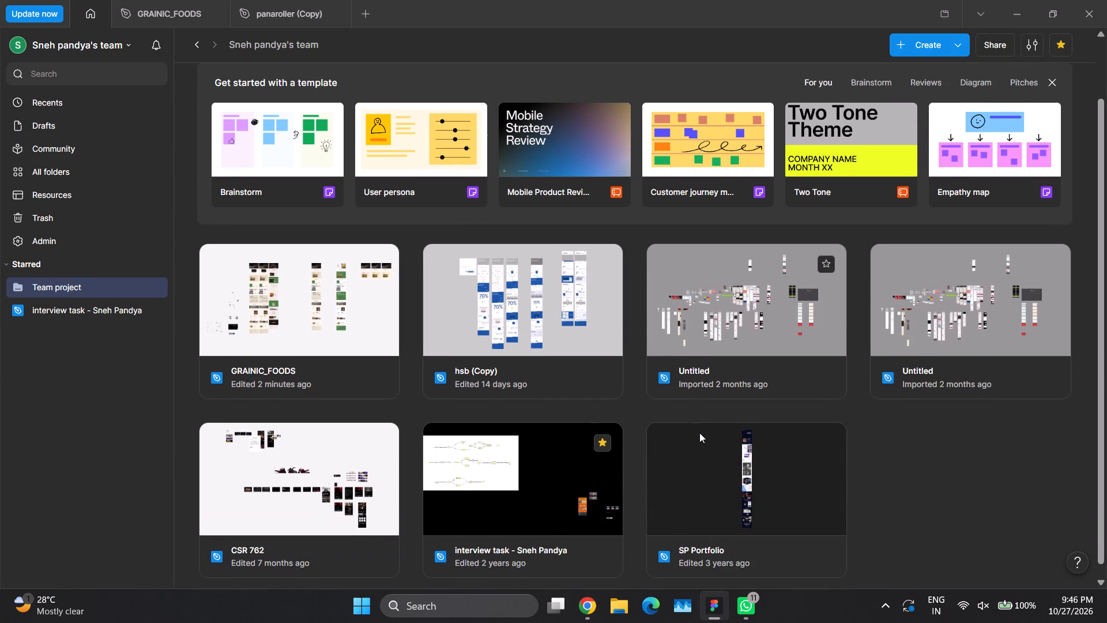
{"action": "scroll", "coordinate": [887, 392], "scroll_direction": "down", "scroll_amount": 1}
{"action": "scroll", "coordinate": [887, 392], "scroll_direction": "up", "scroll_amount": 2}
{"action": "scroll", "coordinate": [887, 392], "scroll_direction": "down", "scroll_amount": 3}
{"action": "scroll", "coordinate": [887, 392], "scroll_direction": "up", "scroll_amount": 1}
{"action": "scroll", "coordinate": [887, 392], "scroll_direction": "down", "scroll_amount": 2}
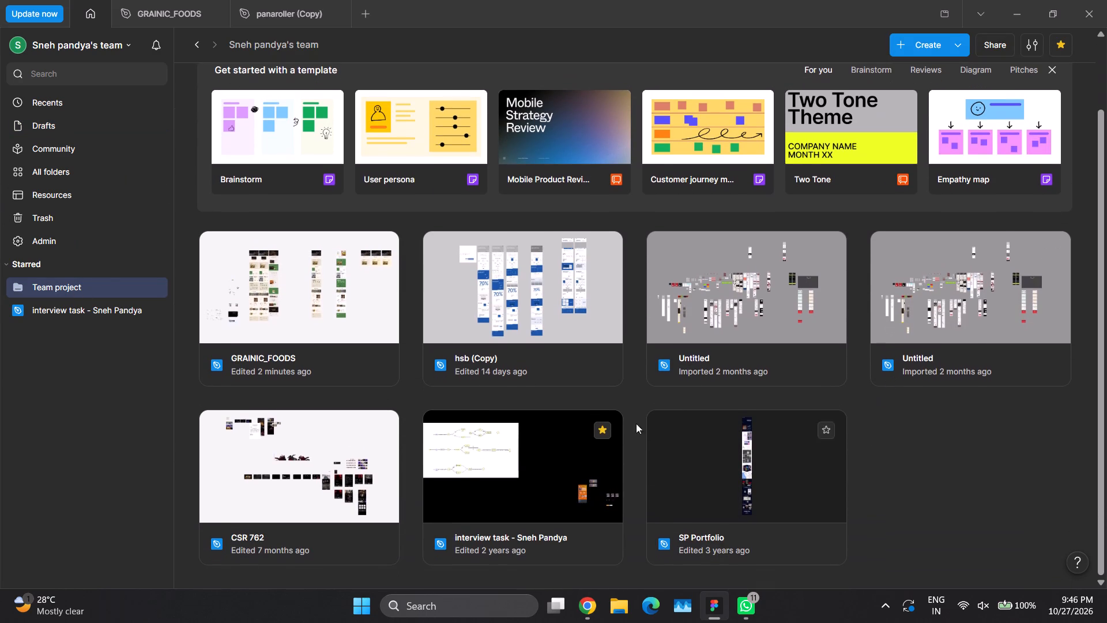
Switch again to the other Edu team plan.
{"action": "left_click", "coordinate": [134, 42]}
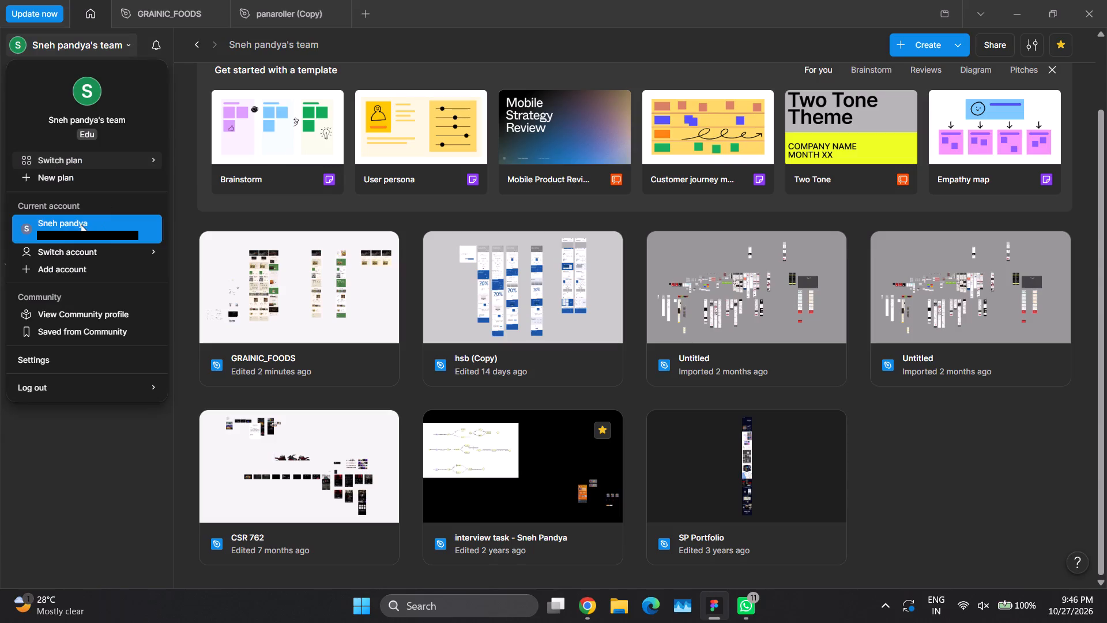
{"action": "left_click", "coordinate": [240, 179]}
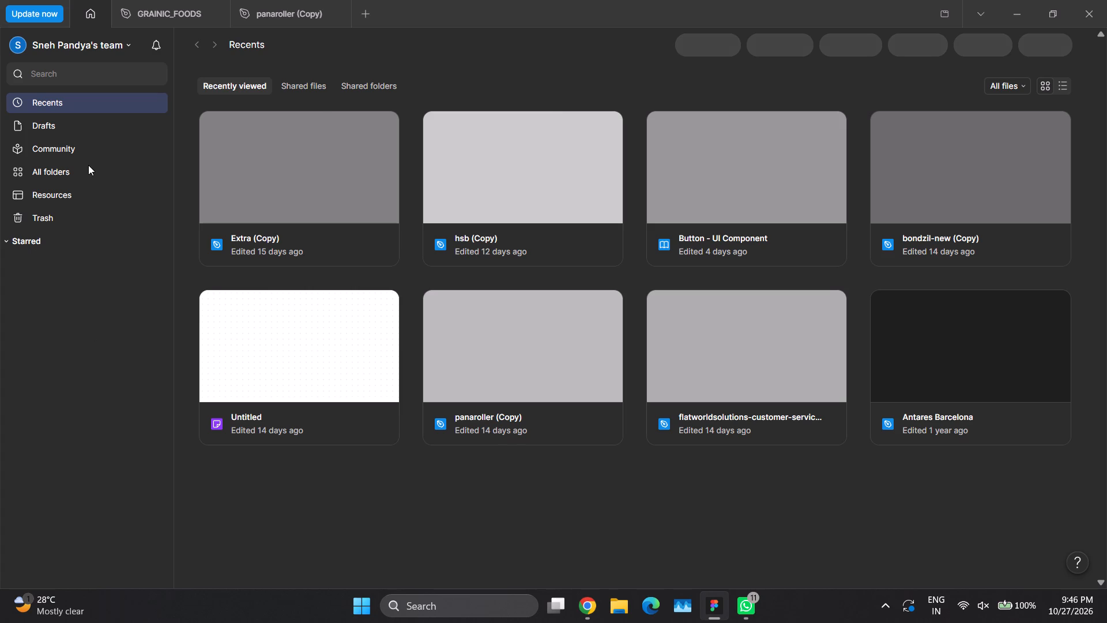
Check this team's shared files, shared folders, recent files and drafts.
{"action": "left_click", "coordinate": [315, 88]}
{"action": "left_click", "coordinate": [367, 89]}
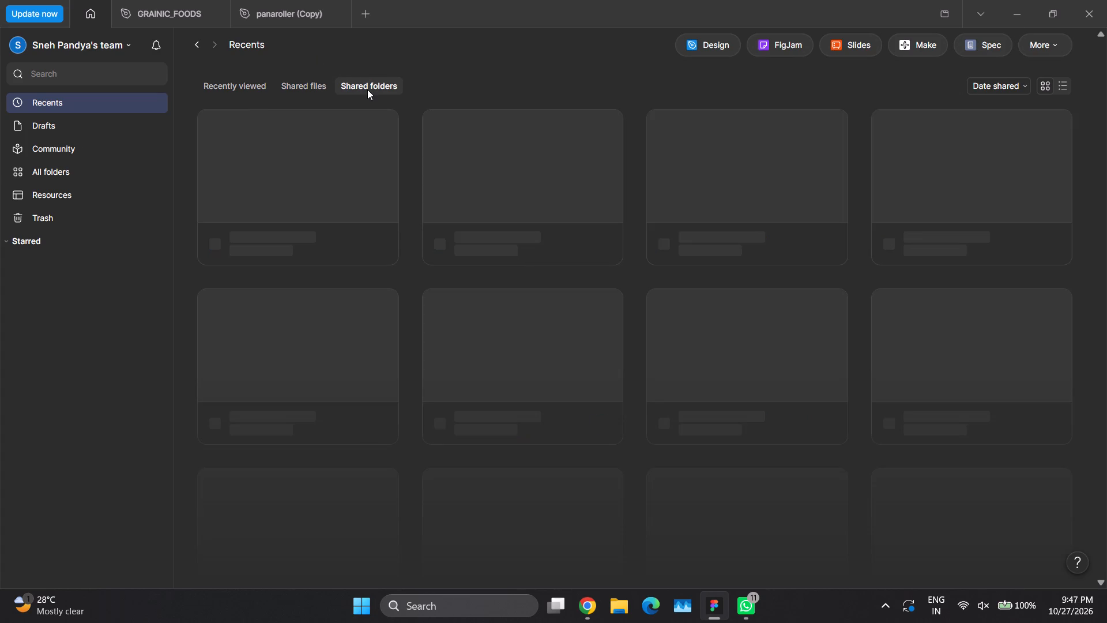
{"action": "left_click", "coordinate": [235, 81]}
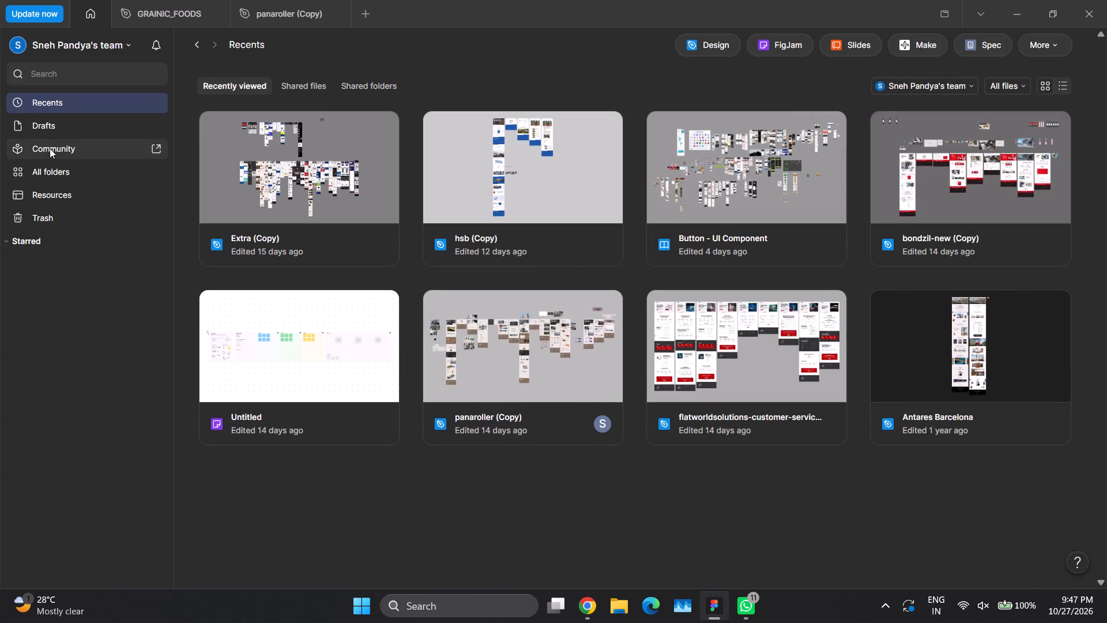
{"action": "left_click", "coordinate": [68, 127]}
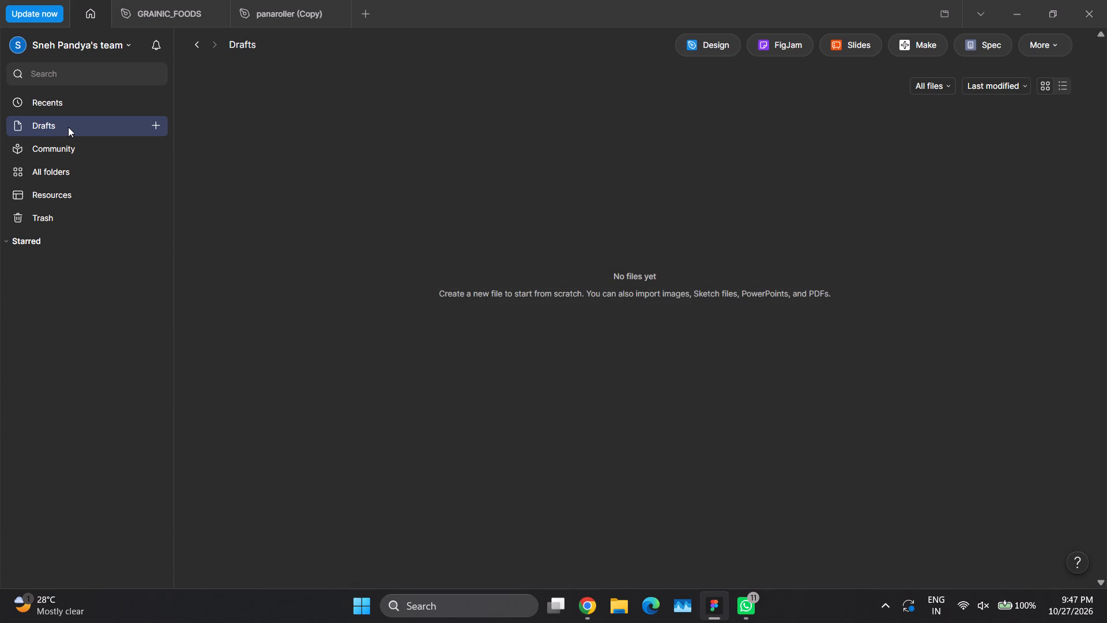
{"action": "left_click", "coordinate": [80, 103]}
Find the go3d (Copy) file in the team's Team project folder and open it.
{"action": "left_click", "coordinate": [74, 172]}
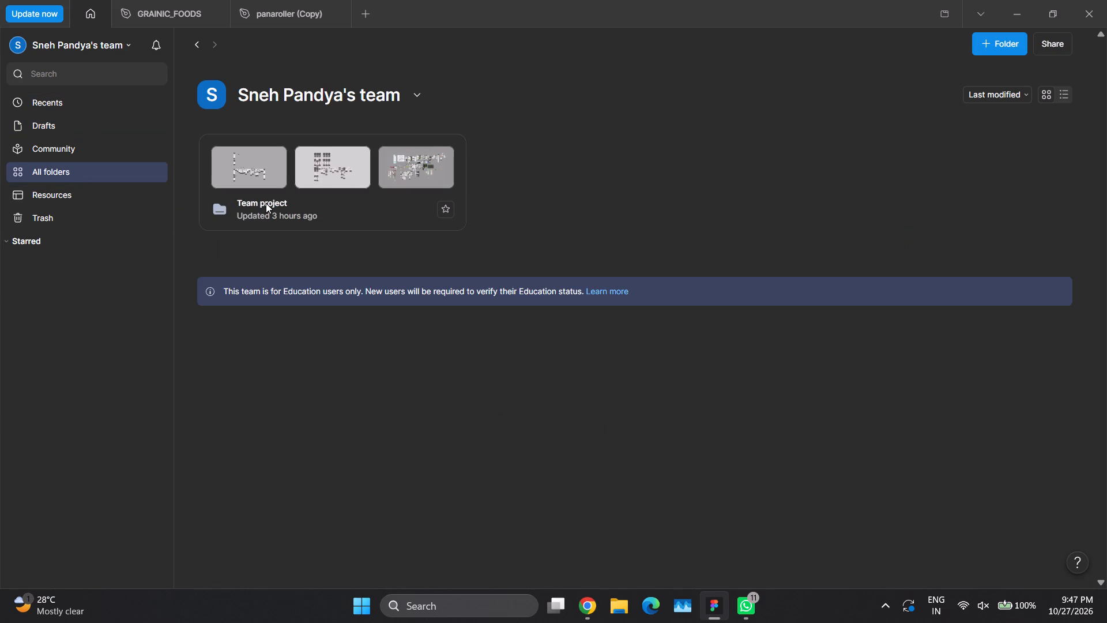
{"action": "double_click", "coordinate": [266, 203]}
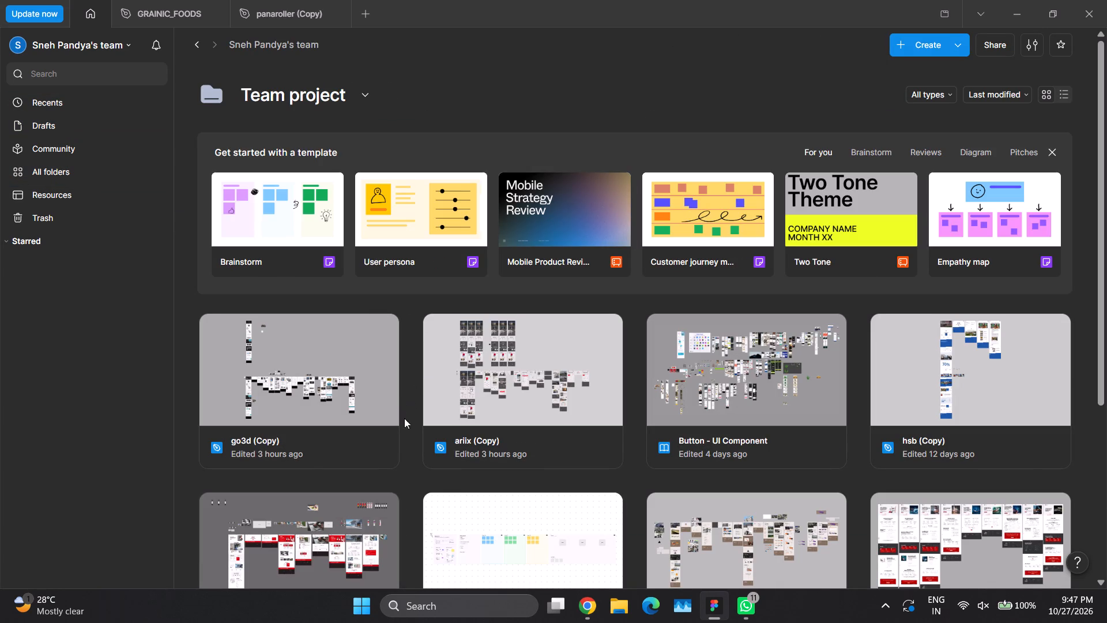
{"action": "scroll", "coordinate": [425, 434], "scroll_direction": "up", "scroll_amount": 2}
{"action": "scroll", "coordinate": [454, 438], "scroll_direction": "down", "scroll_amount": 5}
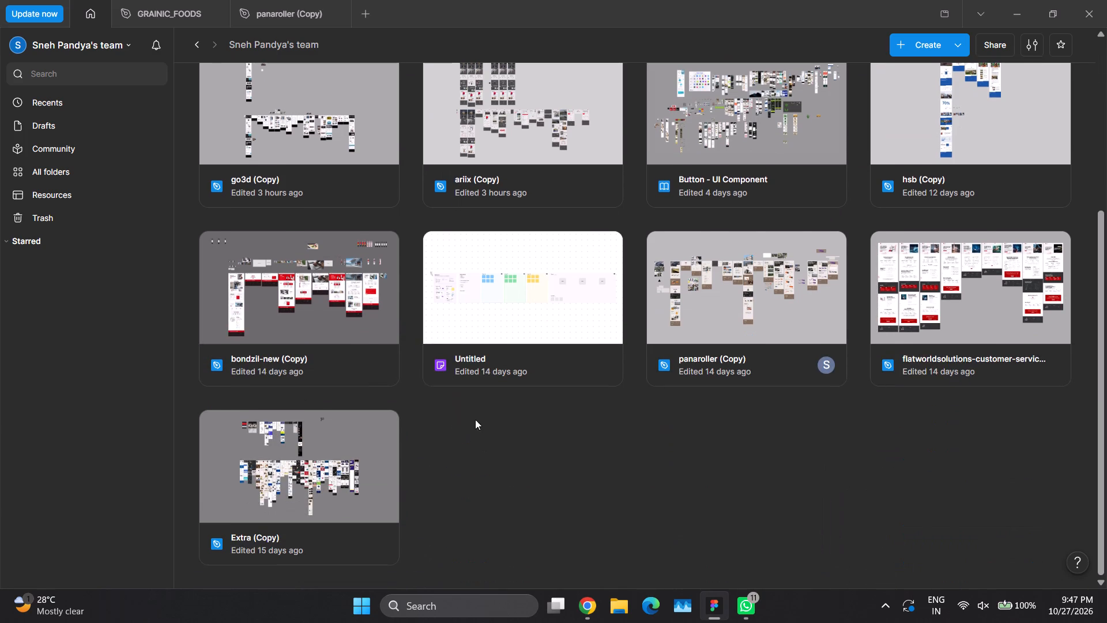
{"action": "left_click", "coordinate": [485, 183]}
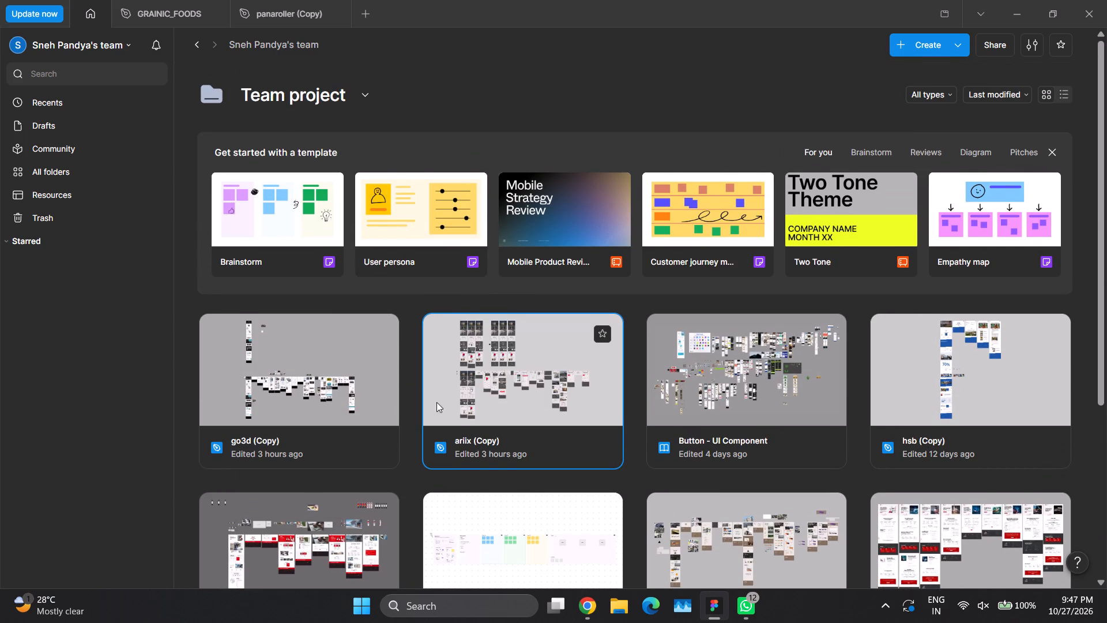
{"action": "left_click", "coordinate": [336, 397]}
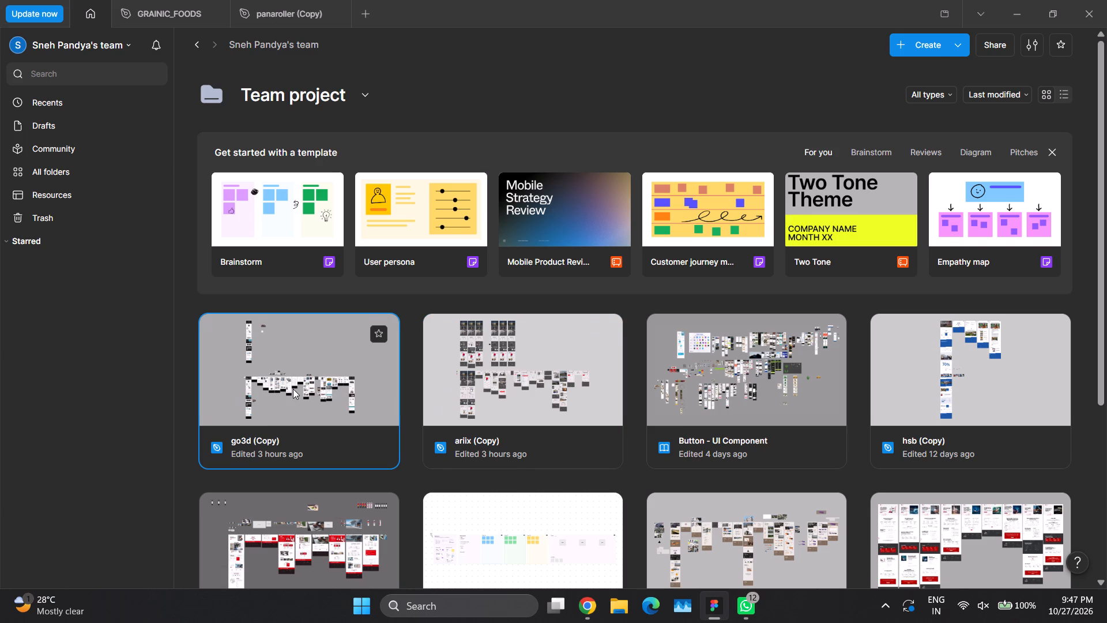
{"action": "scroll", "coordinate": [293, 389], "scroll_direction": "down", "scroll_amount": 4}
{"action": "double_click", "coordinate": [314, 138]}
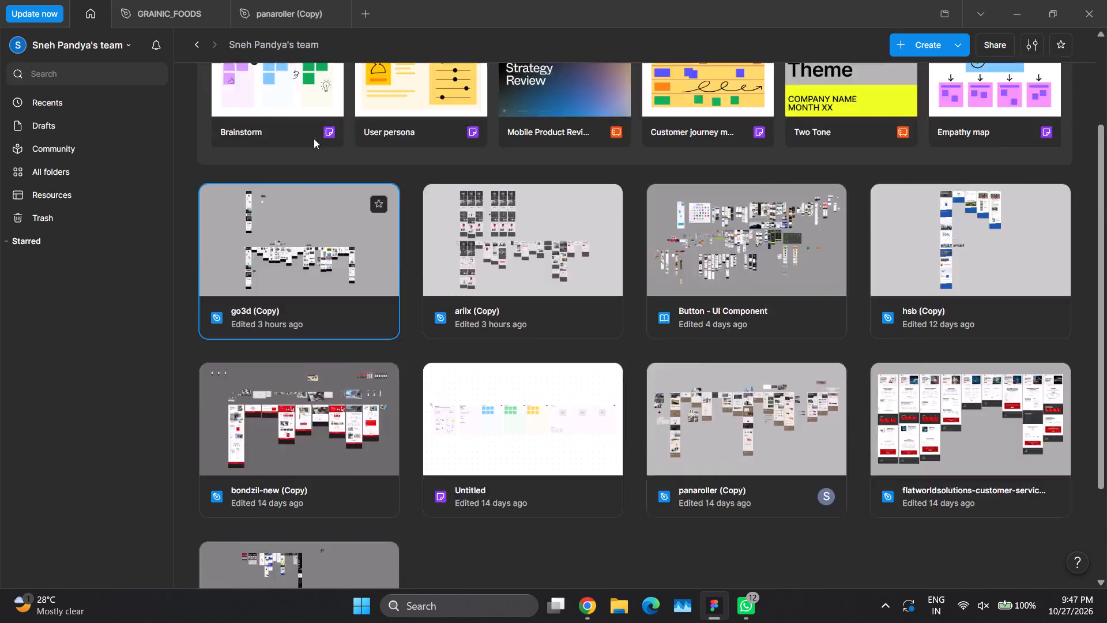
{"action": "double_click", "coordinate": [310, 371]}
Switch to the open panaroller (Copy) file.
{"action": "left_click", "coordinate": [295, 0]}
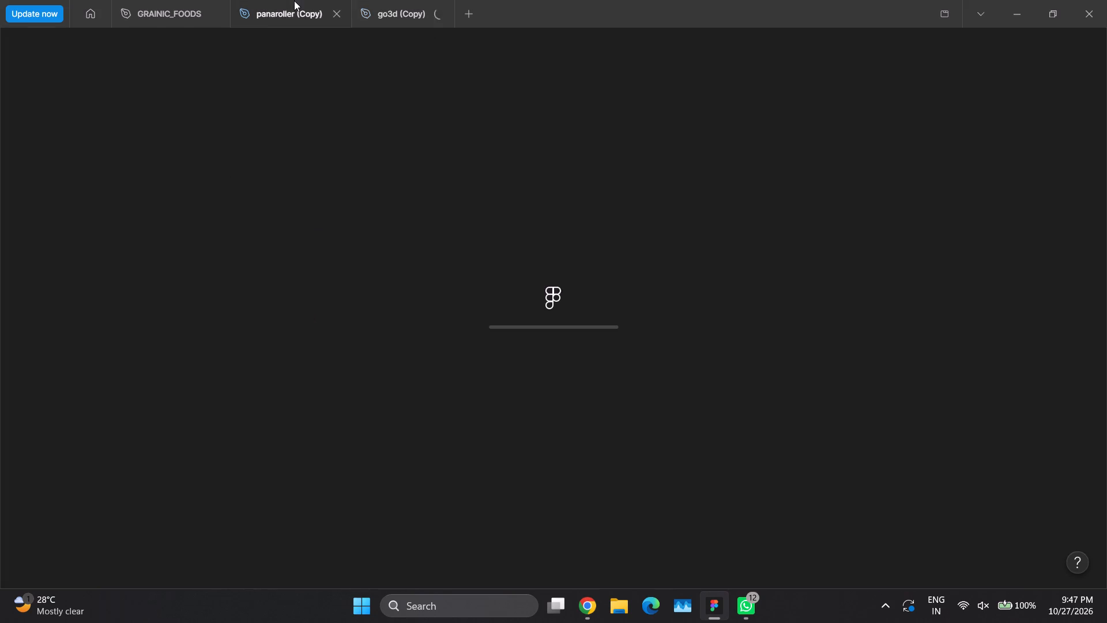
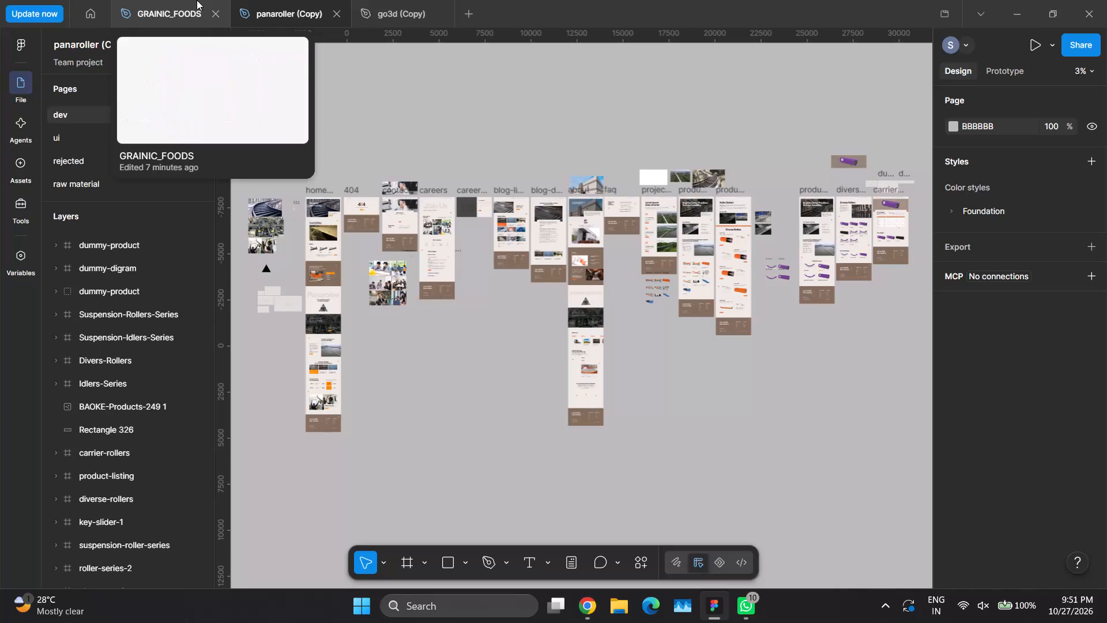
Switch to the open GRAINIC_FOODS file and show its DEV page.
{"action": "left_click", "coordinate": [197, 0]}
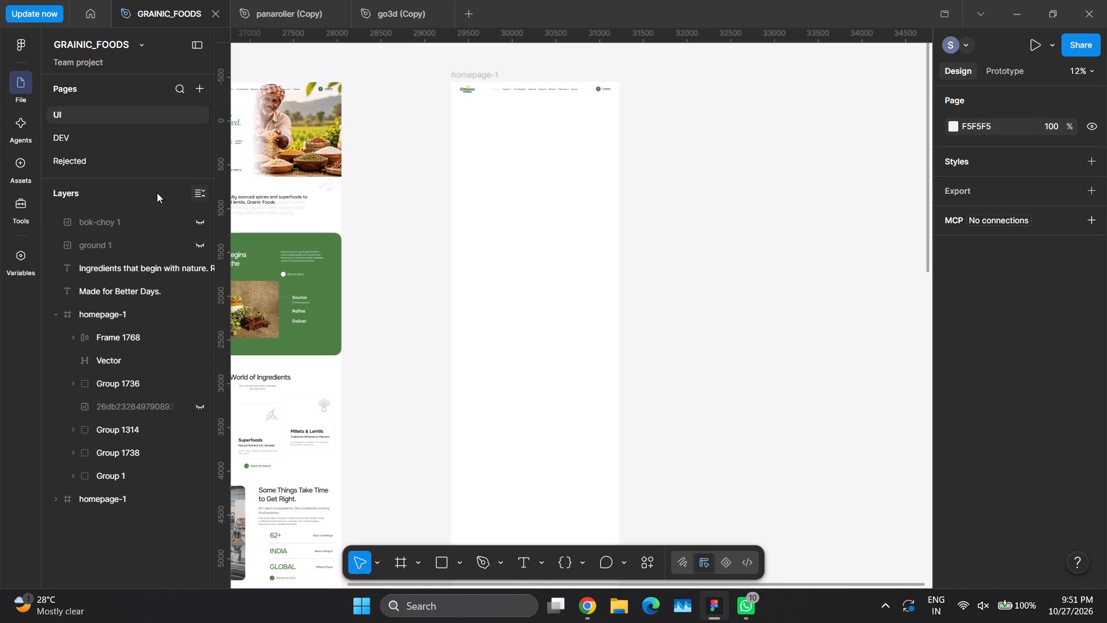
{"action": "left_click", "coordinate": [125, 141]}
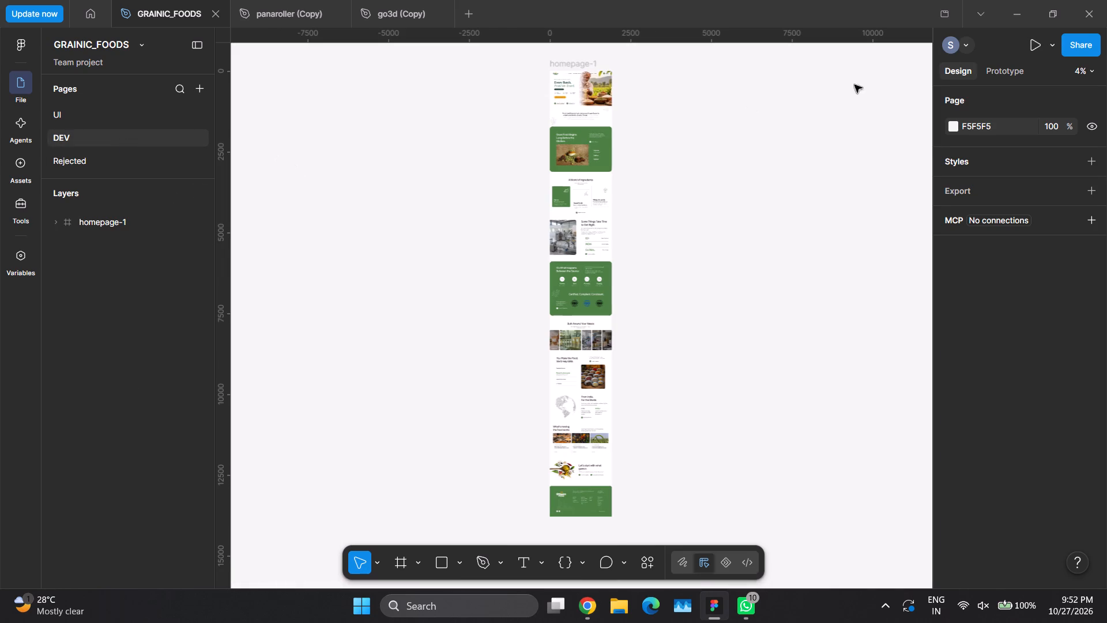
Open the sharing settings of the GRAINIC_FOODS file and dismiss the Share a riff tip.
{"action": "left_click", "coordinate": [973, 44]}
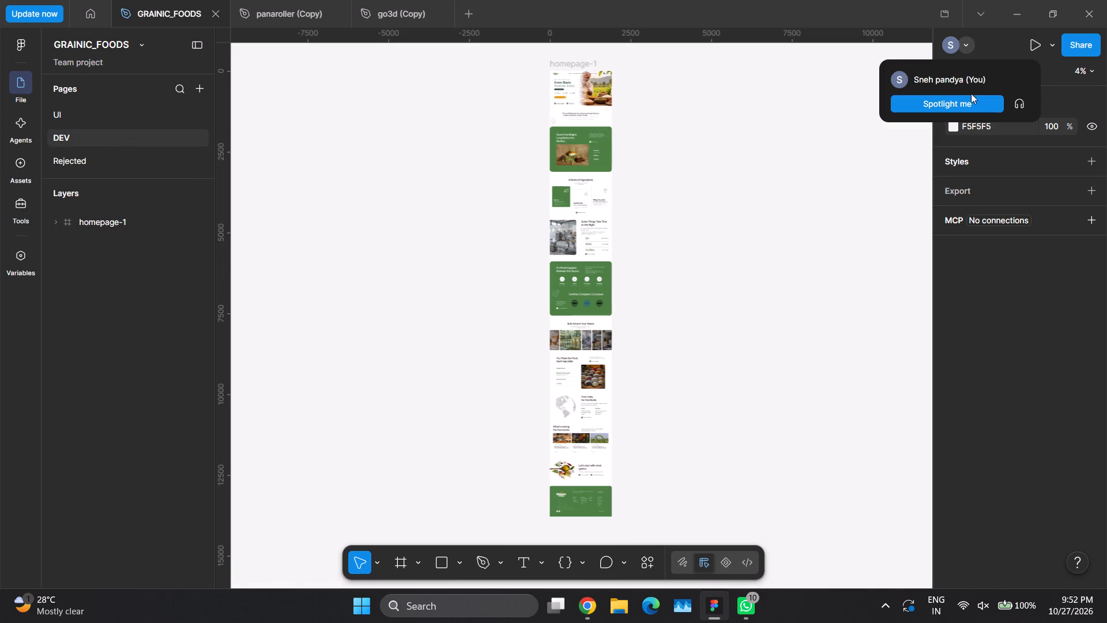
{"action": "left_click", "coordinate": [1092, 40]}
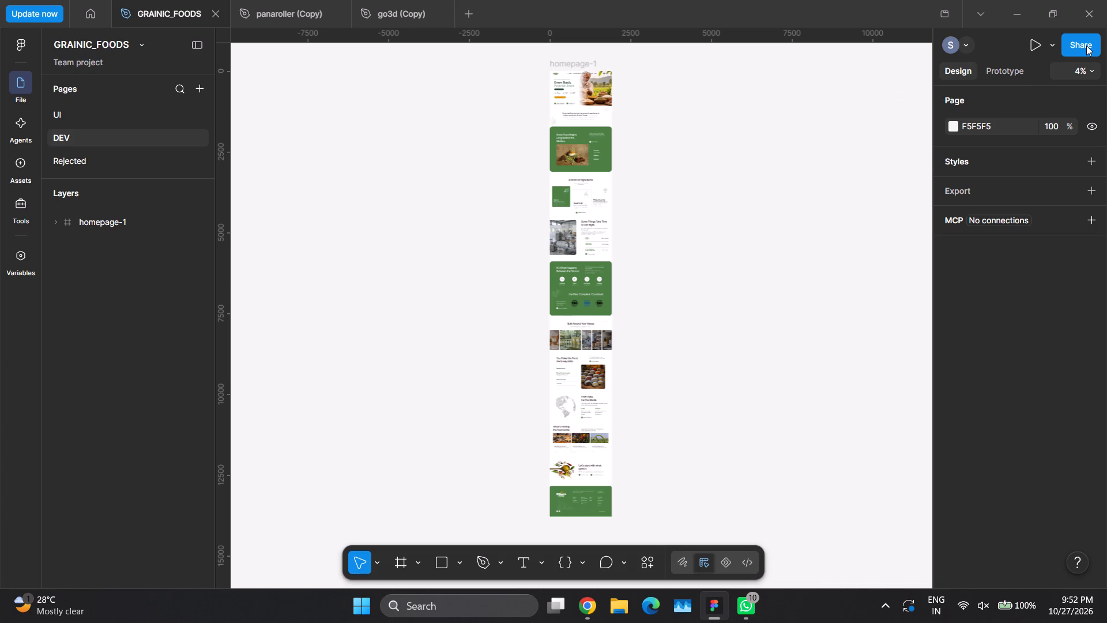
{"action": "left_click", "coordinate": [1086, 46]}
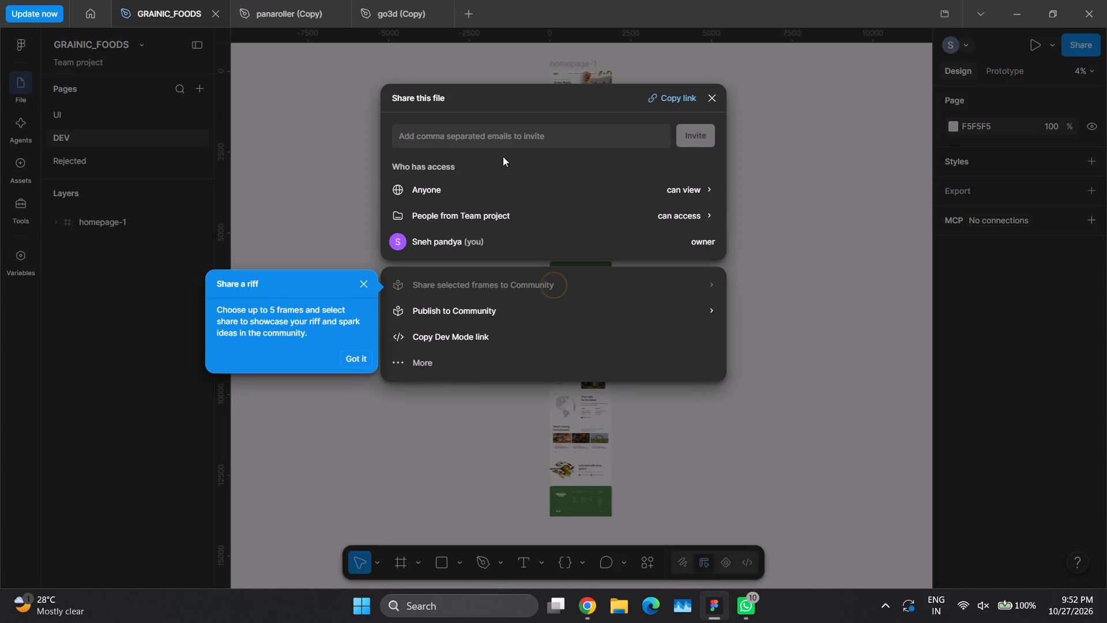
{"action": "left_click", "coordinate": [366, 282]}
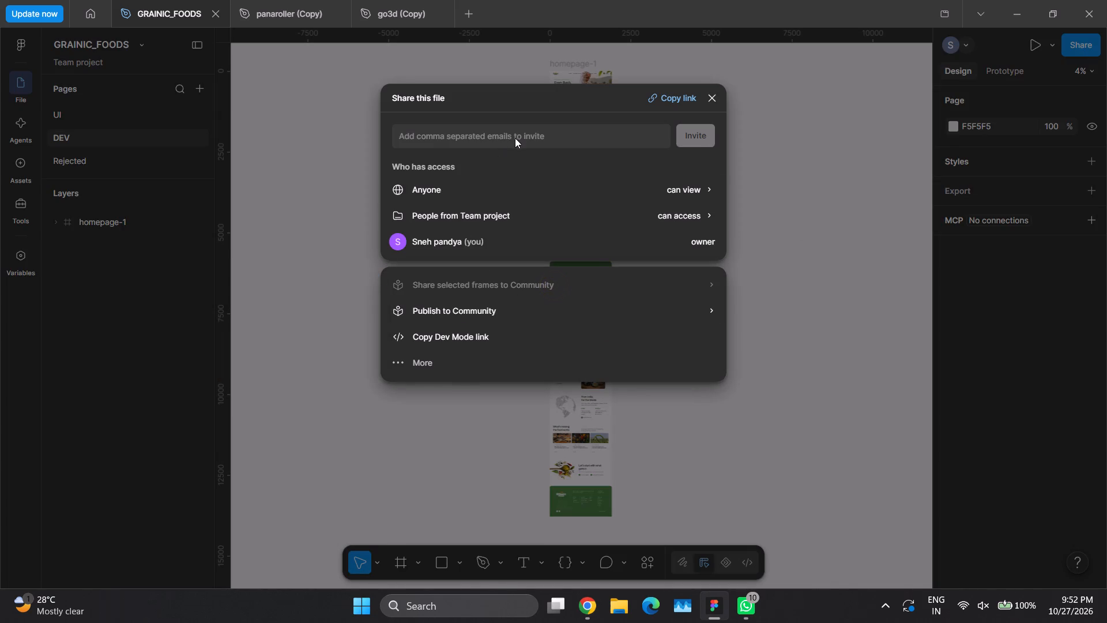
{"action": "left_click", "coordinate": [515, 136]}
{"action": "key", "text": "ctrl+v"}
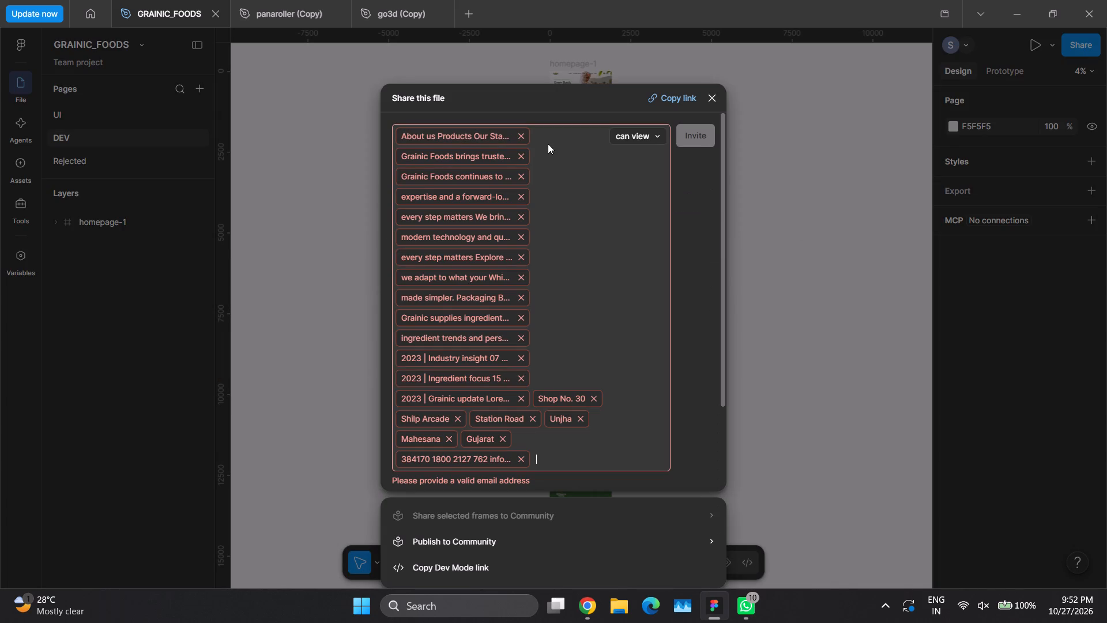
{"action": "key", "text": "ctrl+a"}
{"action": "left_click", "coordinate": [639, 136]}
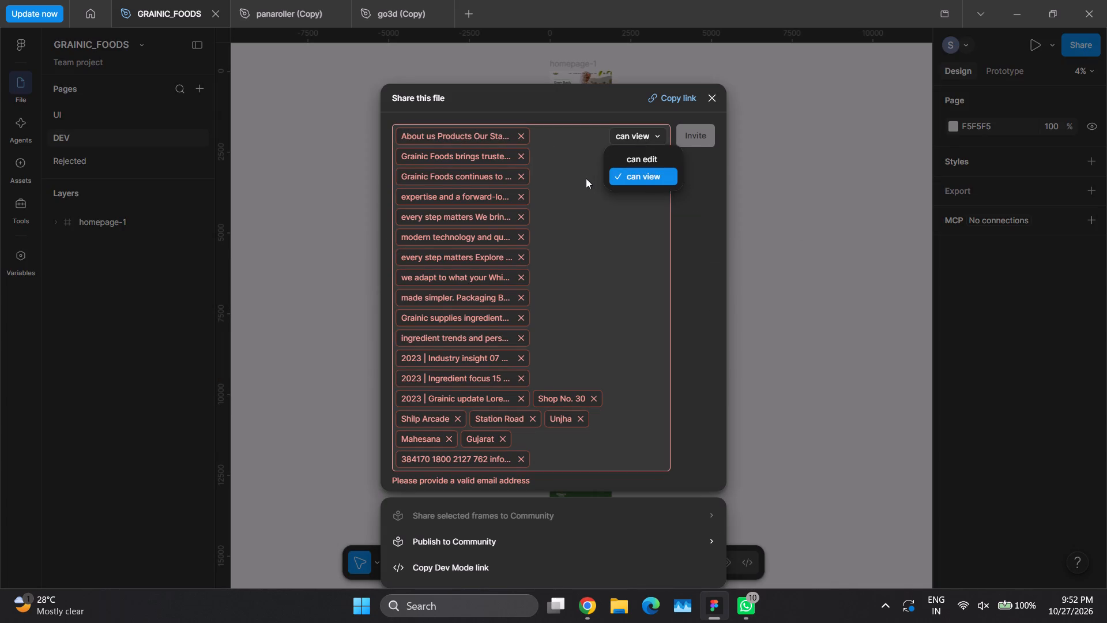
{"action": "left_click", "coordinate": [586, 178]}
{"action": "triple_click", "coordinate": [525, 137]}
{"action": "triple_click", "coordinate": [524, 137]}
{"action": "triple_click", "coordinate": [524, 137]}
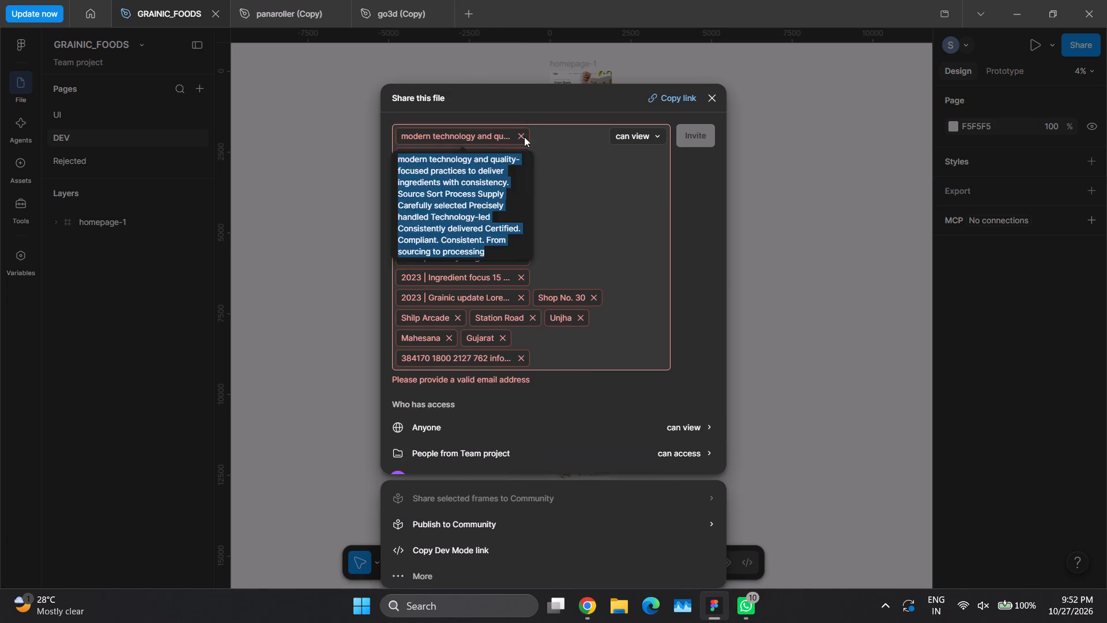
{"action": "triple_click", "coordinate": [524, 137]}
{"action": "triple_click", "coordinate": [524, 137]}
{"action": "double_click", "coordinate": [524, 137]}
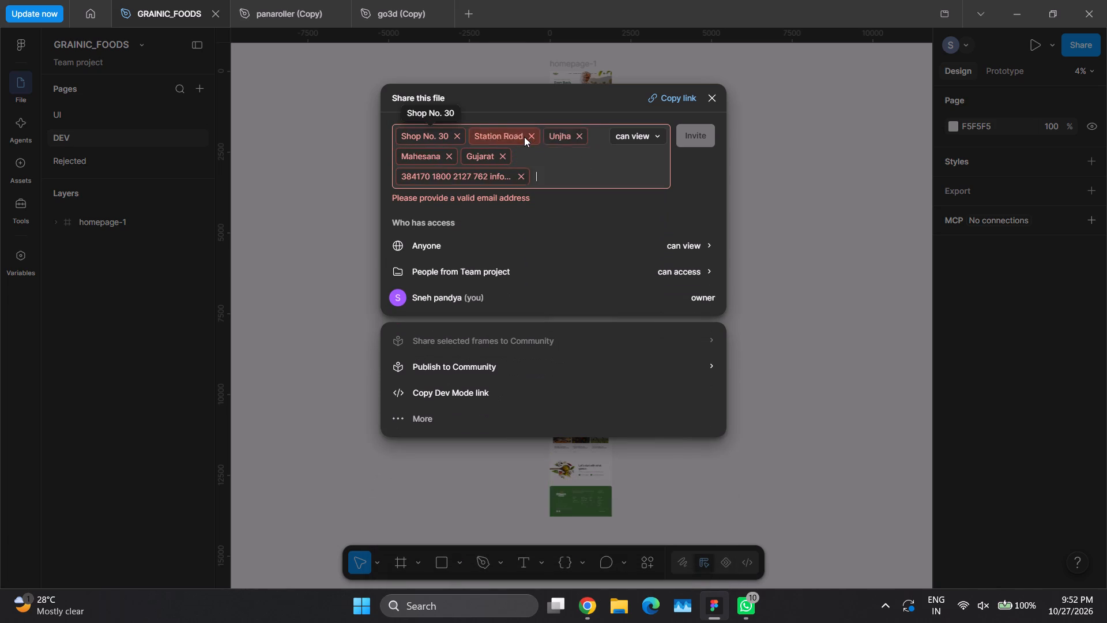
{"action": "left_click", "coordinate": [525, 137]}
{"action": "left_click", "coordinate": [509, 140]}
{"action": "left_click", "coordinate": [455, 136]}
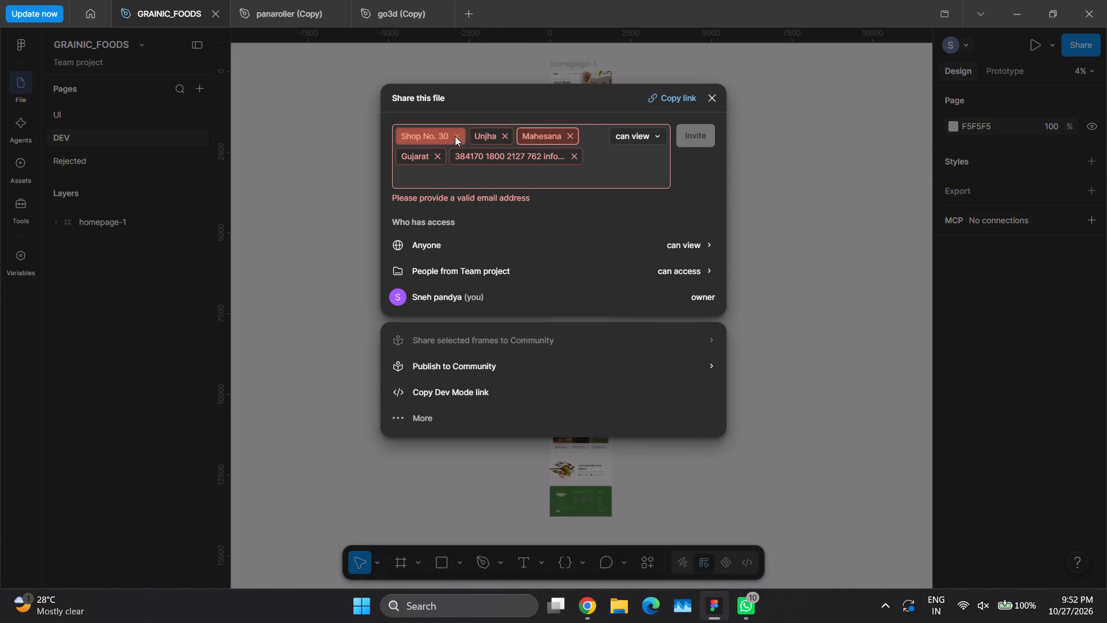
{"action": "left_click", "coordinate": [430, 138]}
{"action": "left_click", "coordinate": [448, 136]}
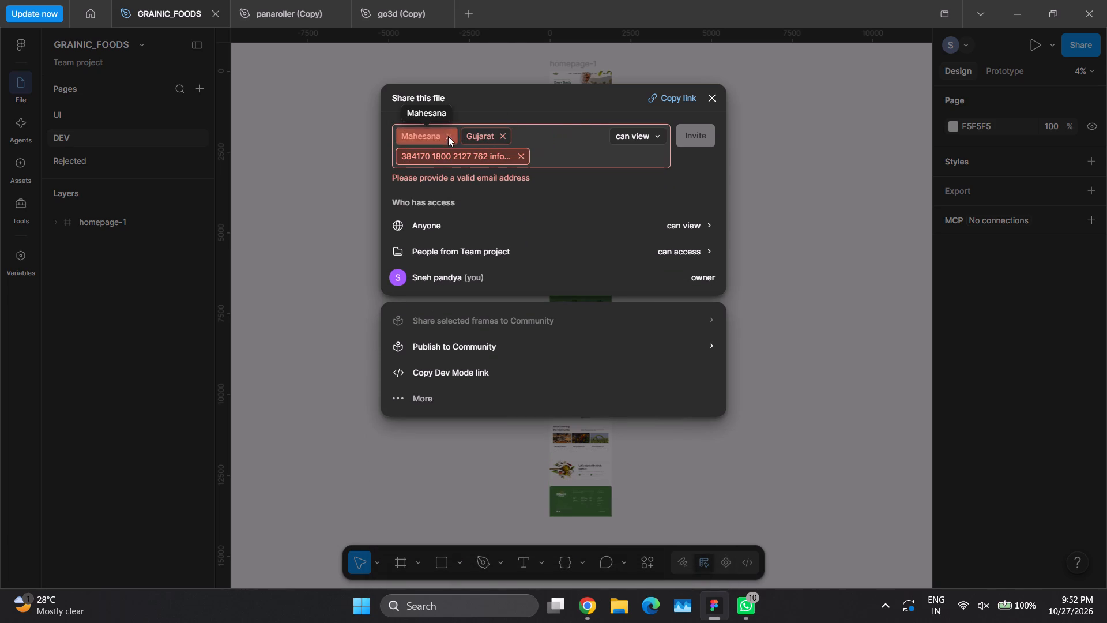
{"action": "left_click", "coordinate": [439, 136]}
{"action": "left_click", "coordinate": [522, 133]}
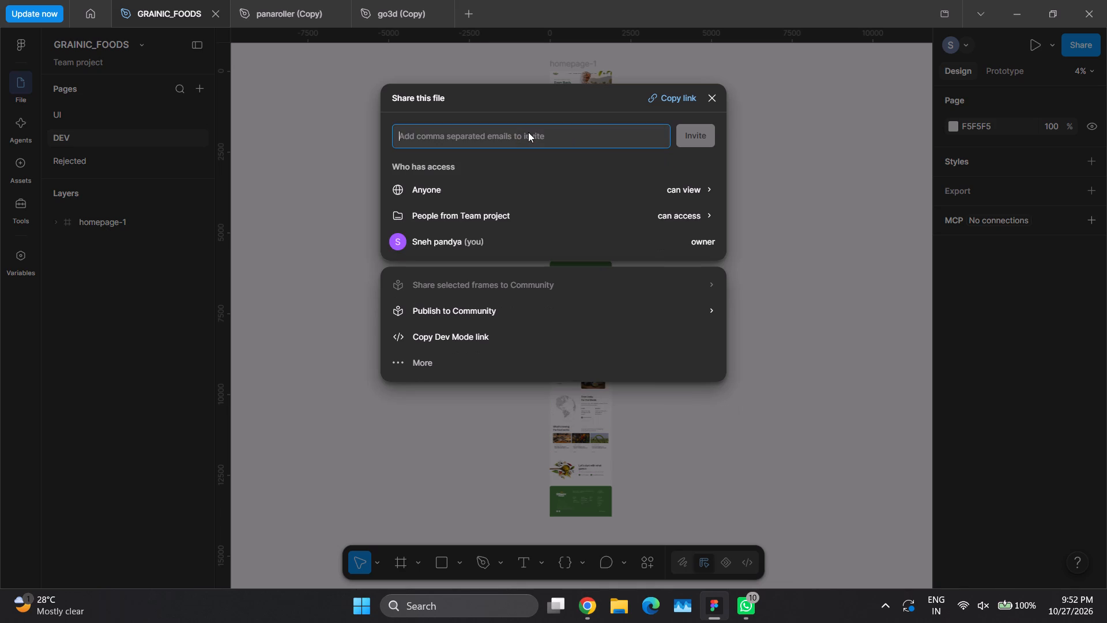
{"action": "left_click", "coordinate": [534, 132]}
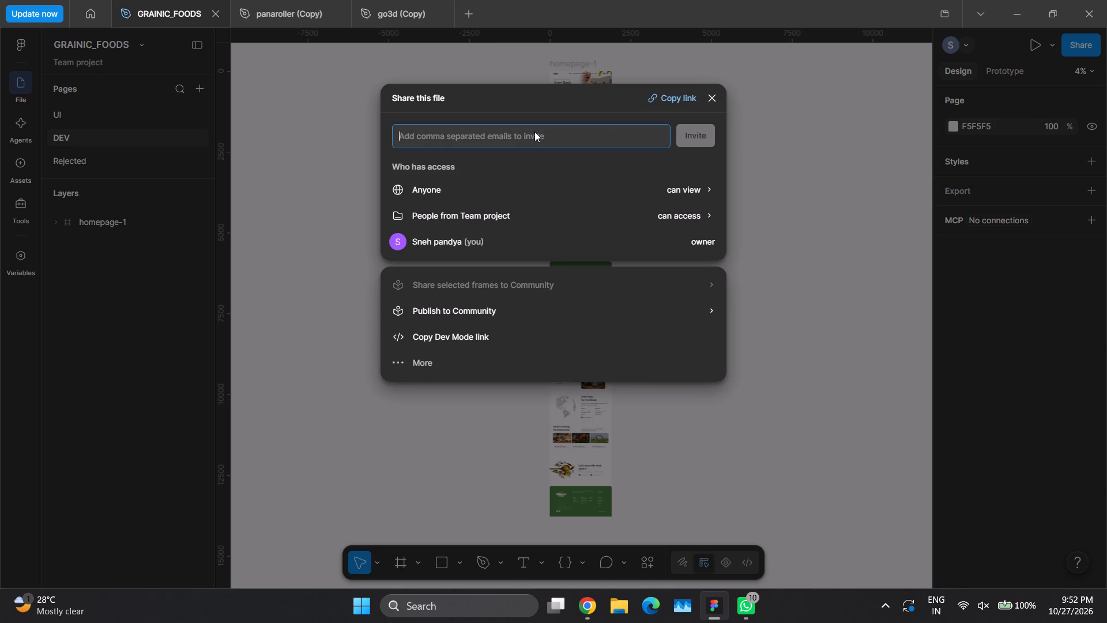
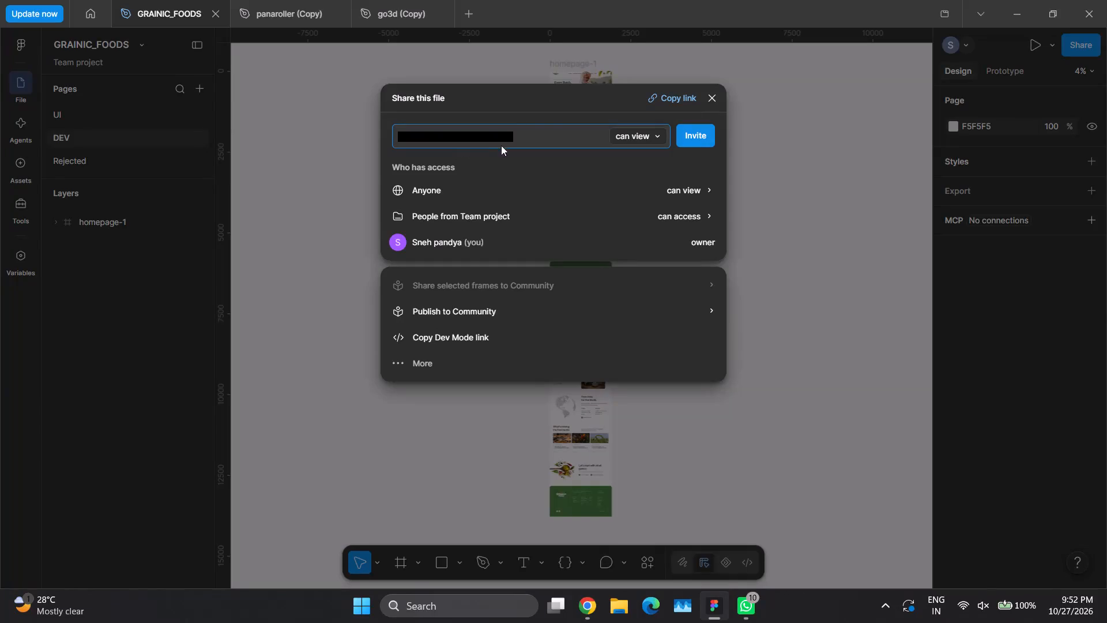
Set the invitee's permission to can edit and send the email invitation to the GRAINIC_FOODS file.
{"action": "left_click", "coordinate": [541, 130]}
{"action": "left_click", "coordinate": [625, 138]}
{"action": "left_click", "coordinate": [630, 159]}
{"action": "left_click", "coordinate": [573, 141]}
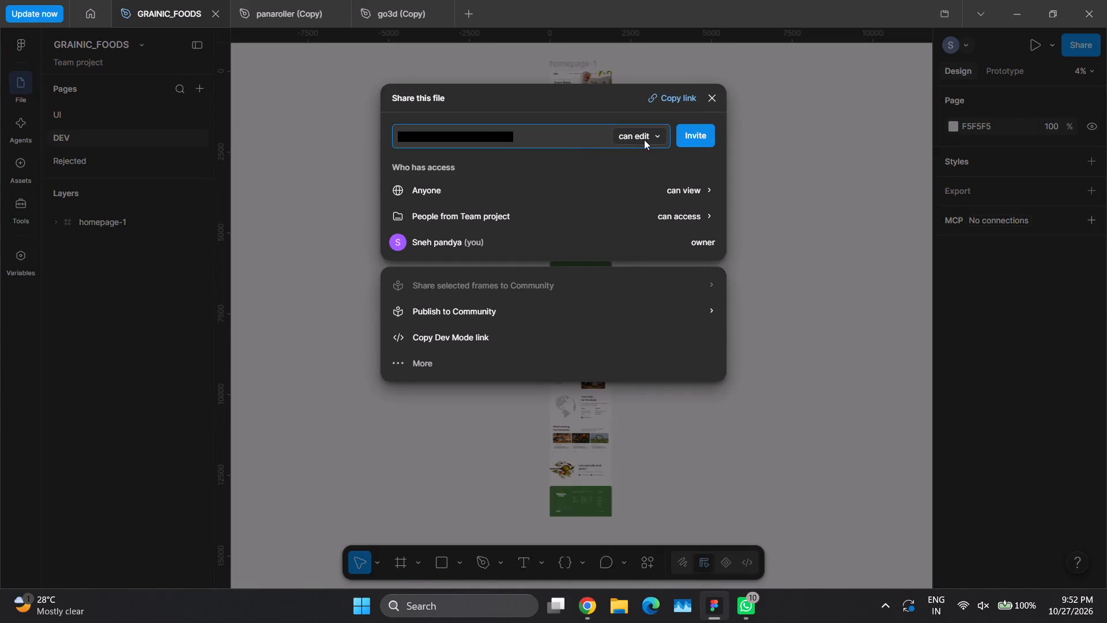
{"action": "left_click", "coordinate": [643, 139]}
{"action": "left_click", "coordinate": [574, 138]}
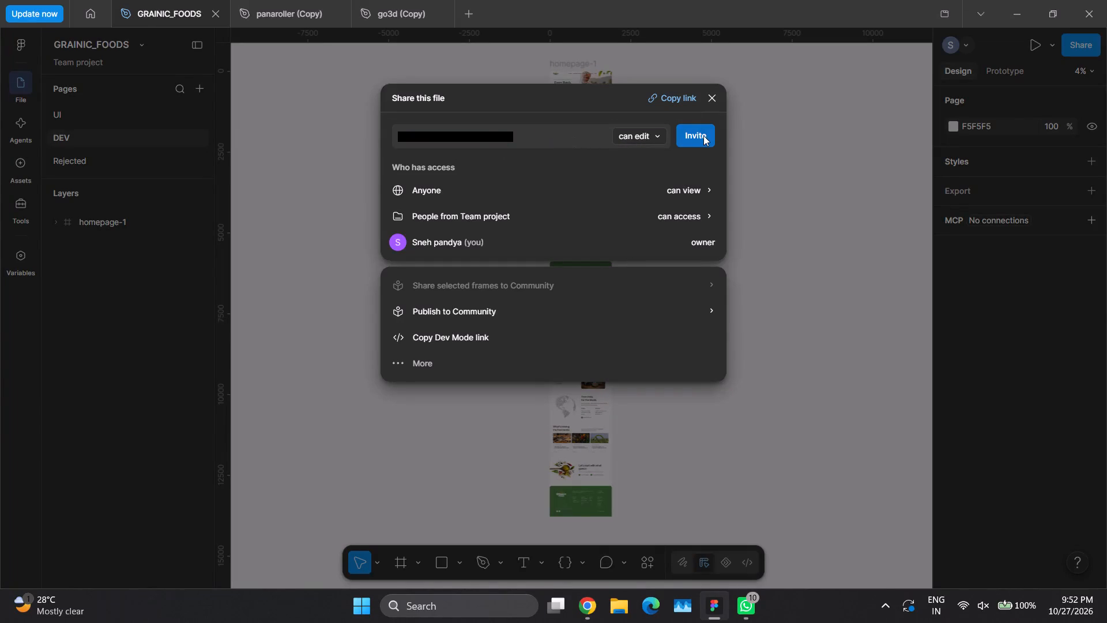
{"action": "left_click", "coordinate": [700, 136]}
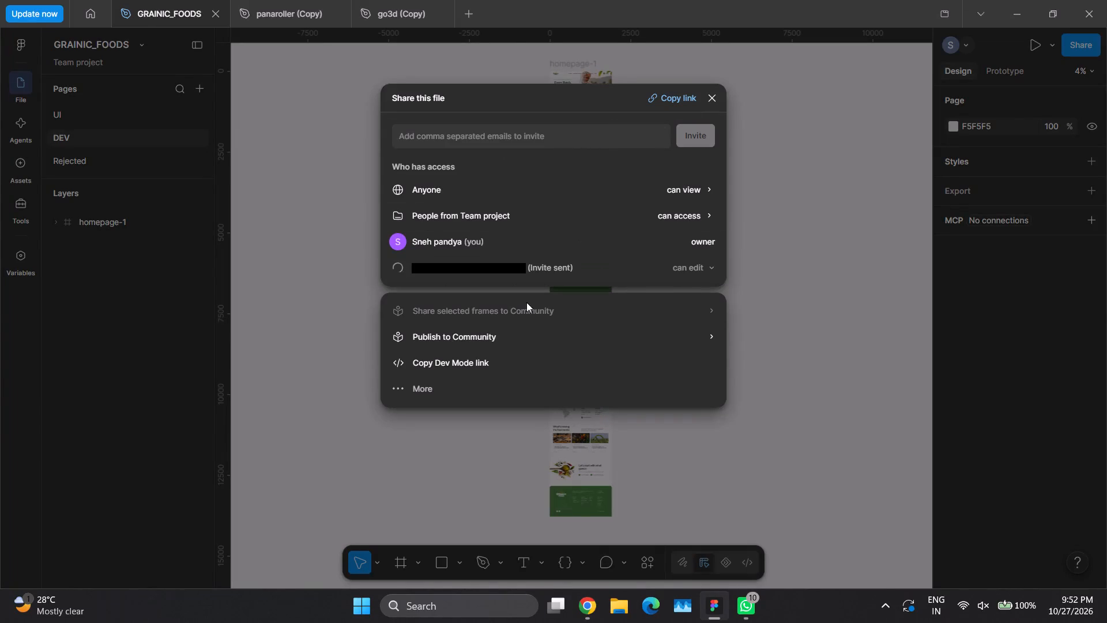
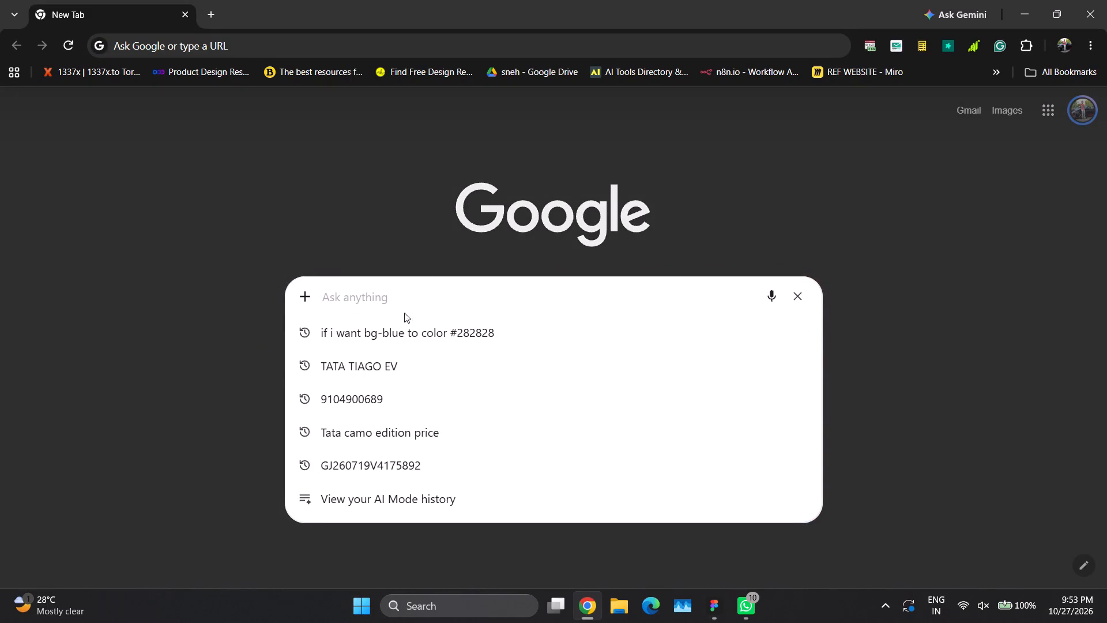
Ask Google to rephrase the copied message "I Invited in figma file, just join to get access of file!!".
{"action": "key", "text": "ctrl+v"}
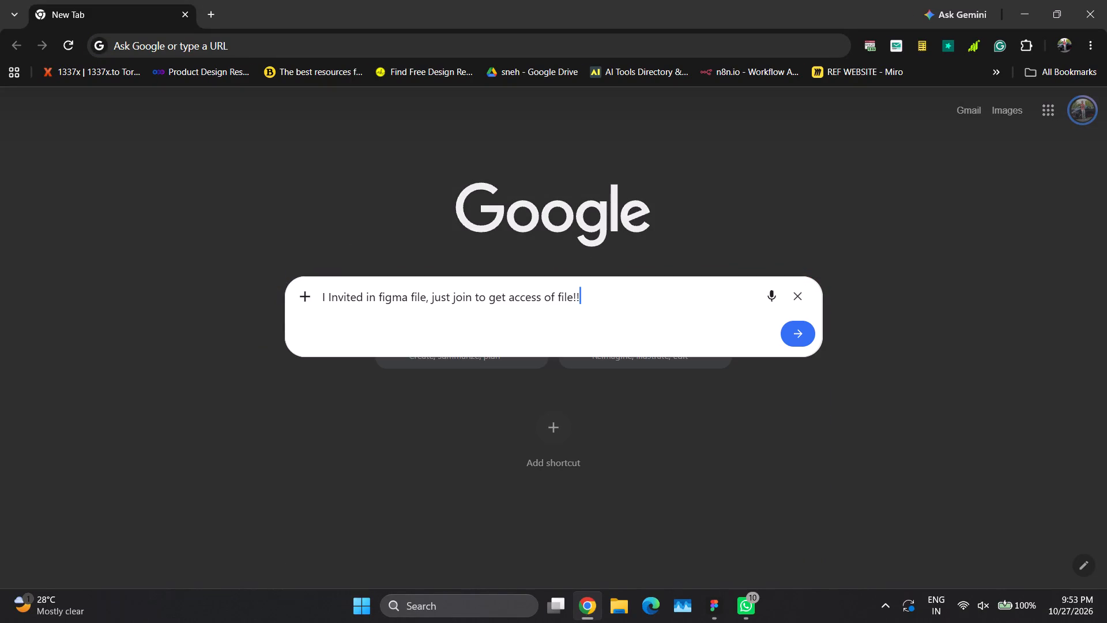
{"action": "key", "text": "shift+Return"}
{"action": "type", "text": "rephase htis"}
{"action": "key", "text": "Return"}
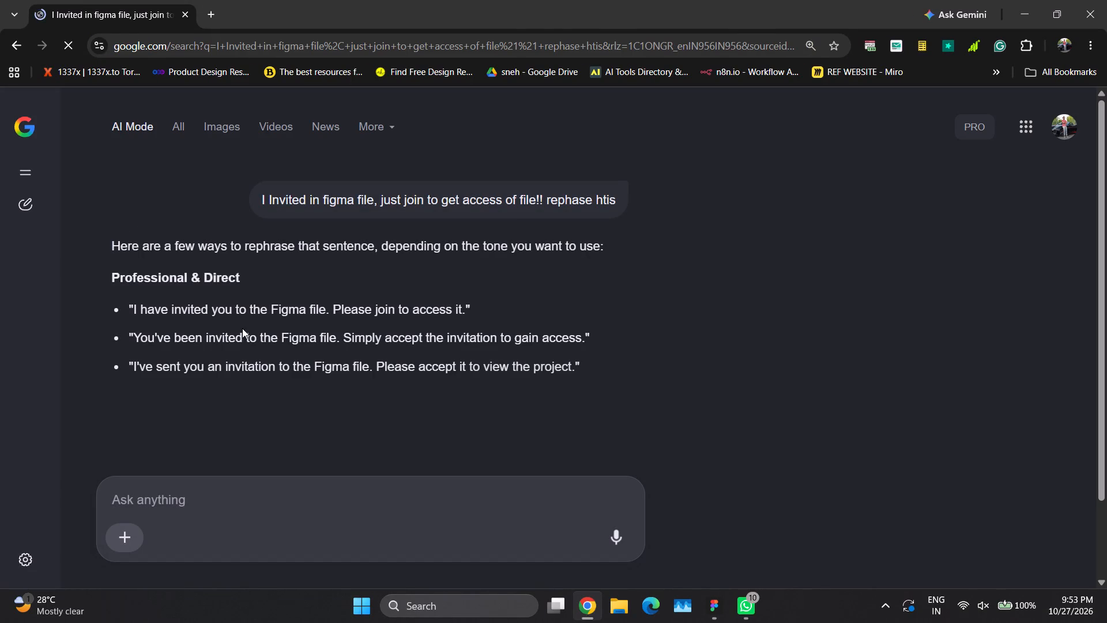
Copy the Professional & Direct wording "I have invited you to the Figma file. Please join to access it." without its quotation marks.
{"action": "left_click_drag", "start_coordinate": [134, 306], "coordinate": [454, 319]}
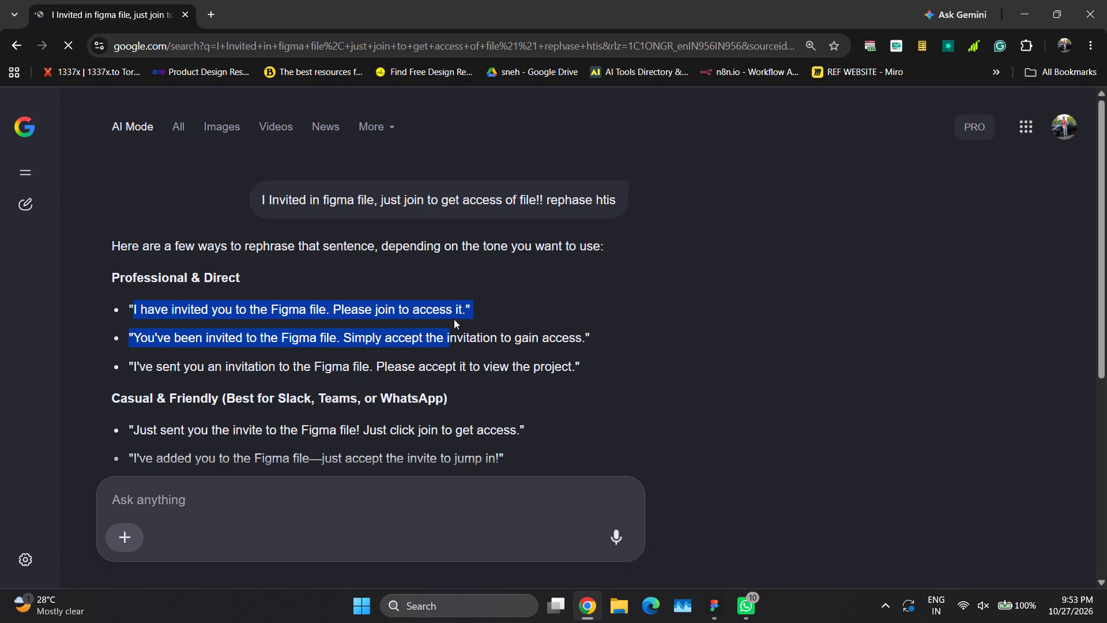
{"action": "left_click_drag", "start_coordinate": [454, 319], "coordinate": [466, 306]}
{"action": "key", "text": "ctrl+c"}
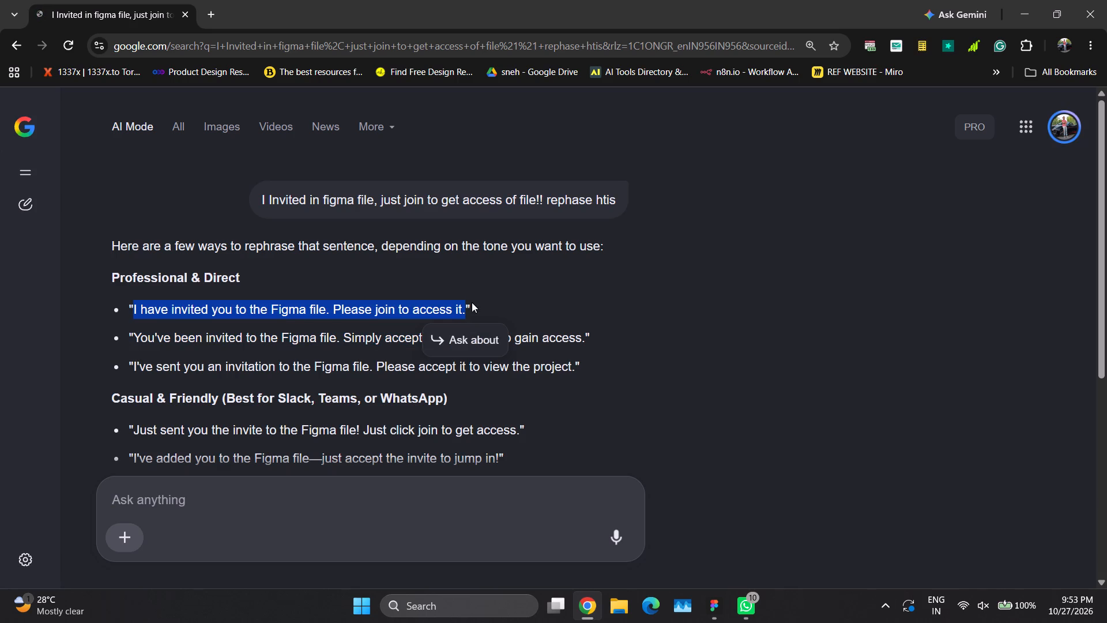
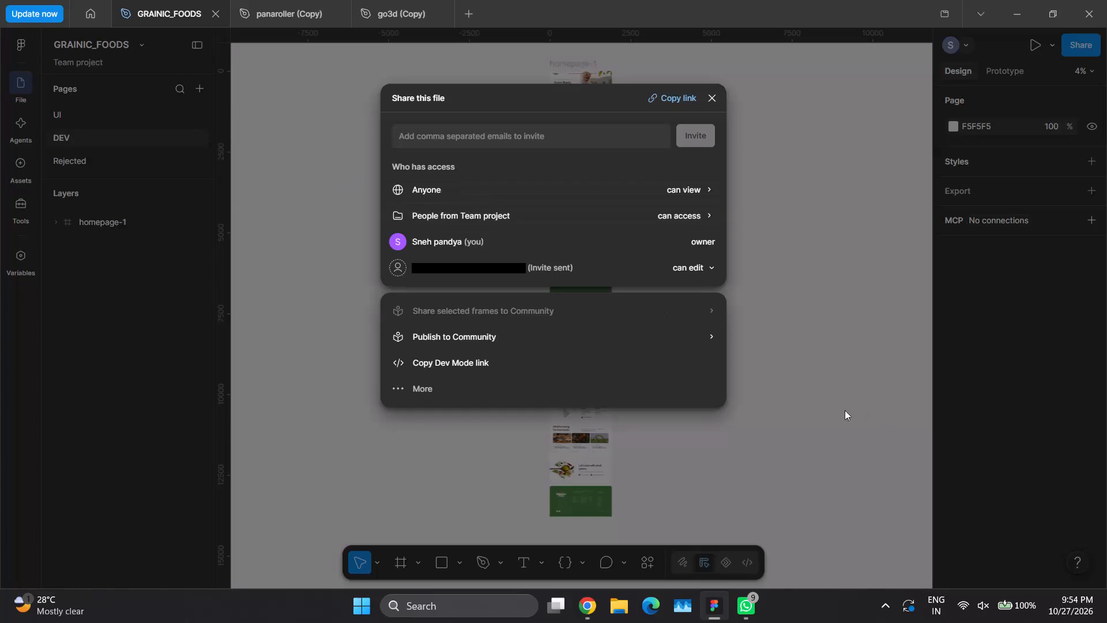
Close the file sharing dialog and check who is currently in the file.
{"action": "left_click", "coordinate": [847, 362]}
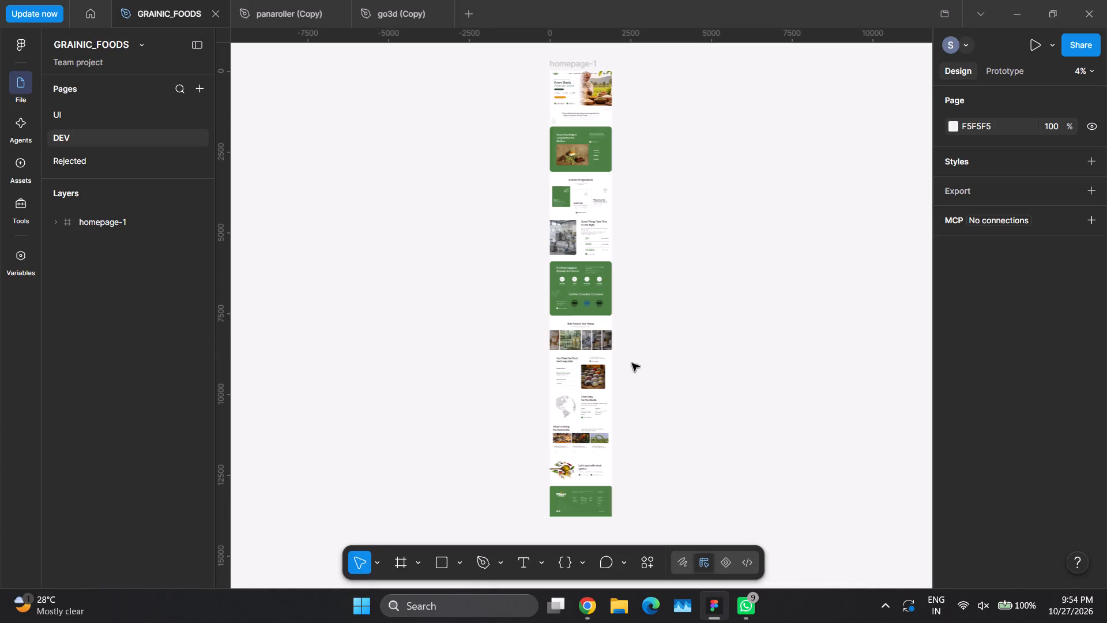
{"action": "left_click", "coordinate": [962, 52]}
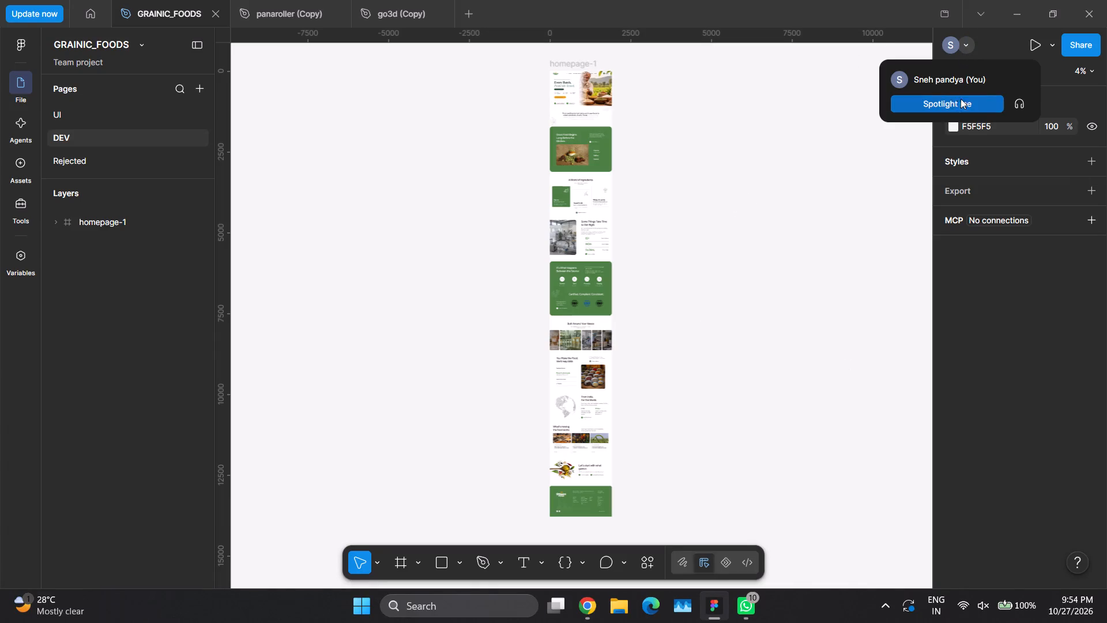
{"action": "left_click", "coordinate": [813, 260]}
On the UI page, move the mostly blank homepage-1 frame closer to the neighbouring homepage design, to about X 28570, and return to the DEV page.
{"action": "left_click", "coordinate": [570, 58]}
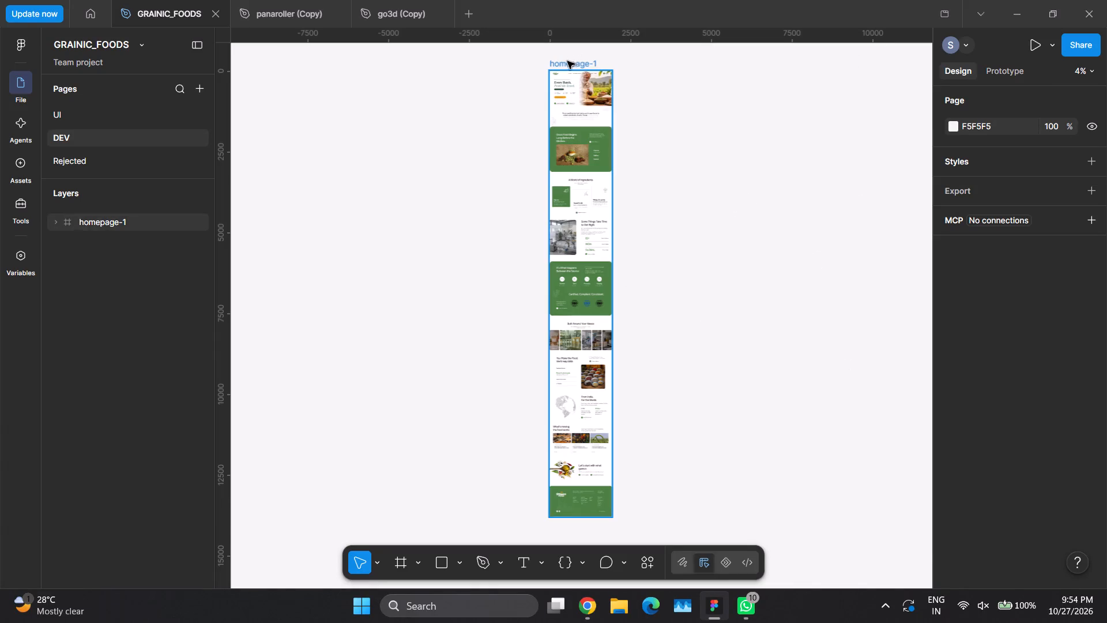
{"action": "left_click", "coordinate": [85, 116]}
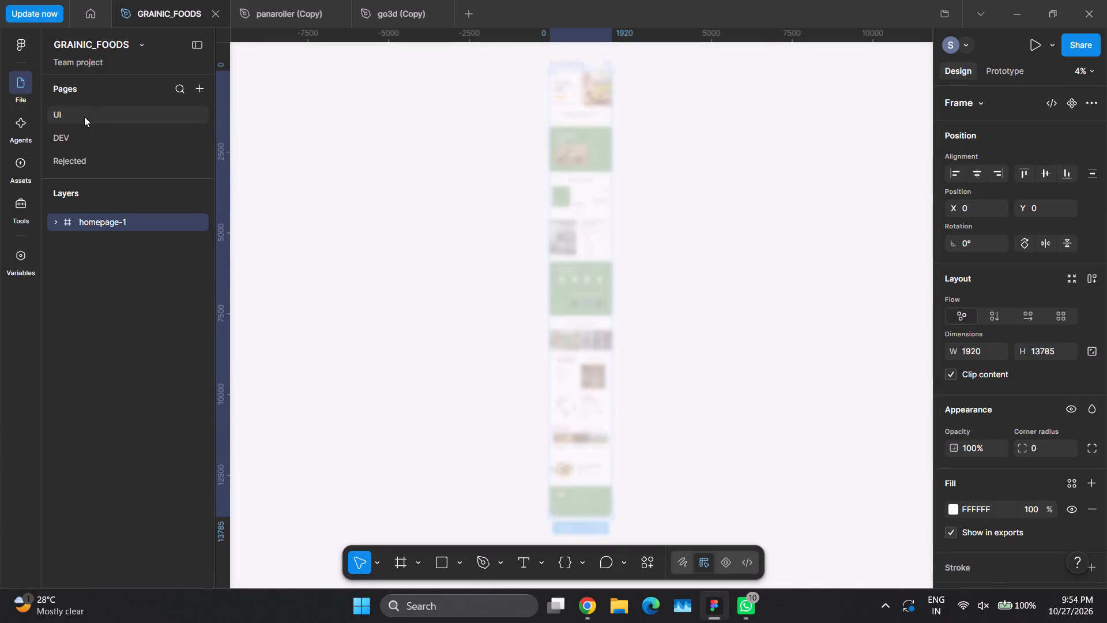
{"action": "left_click_drag", "start_coordinate": [469, 74], "coordinate": [431, 73]}
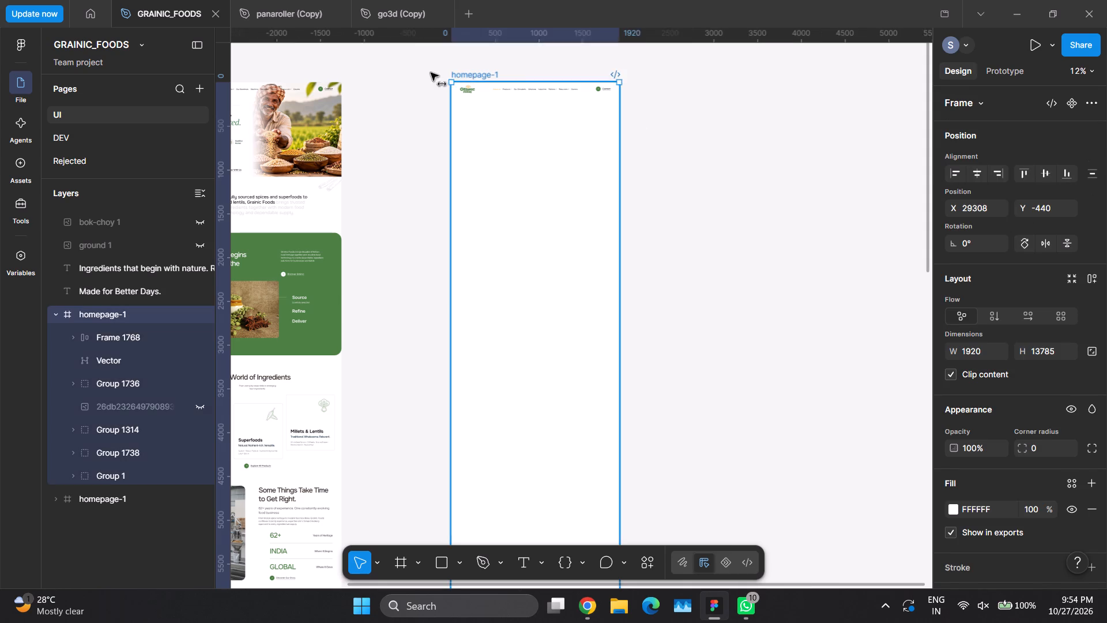
{"action": "left_click_drag", "start_coordinate": [431, 73], "coordinate": [405, 74]}
{"action": "left_click", "coordinate": [744, 267]}
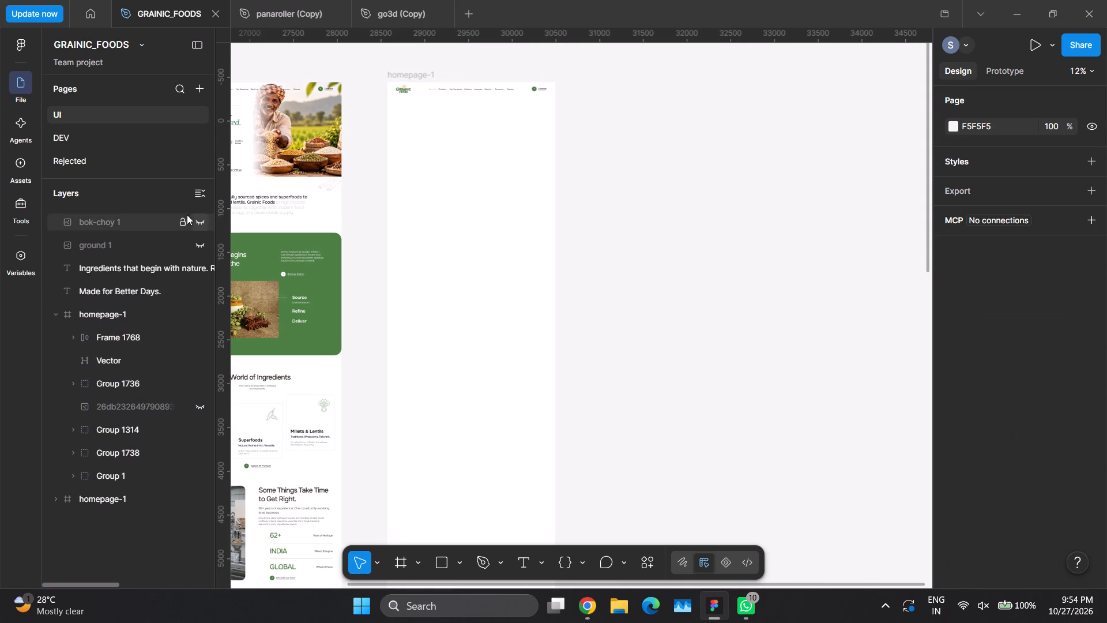
{"action": "left_click", "coordinate": [108, 129]}
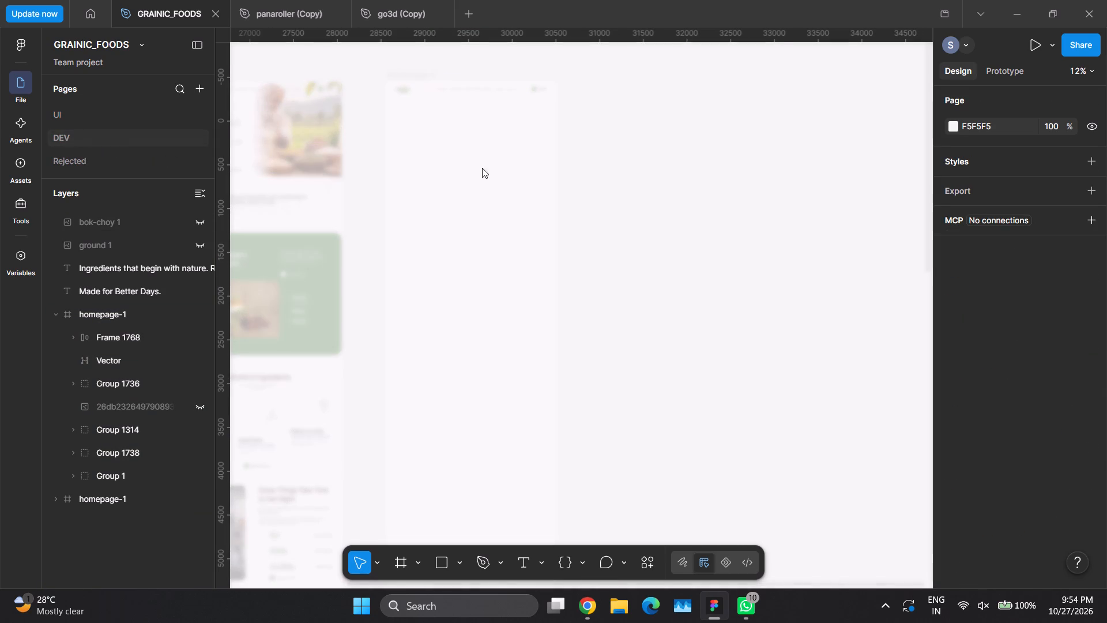
{"action": "key", "text": "alt+Tab"}
{"action": "left_click", "coordinate": [646, 378]}
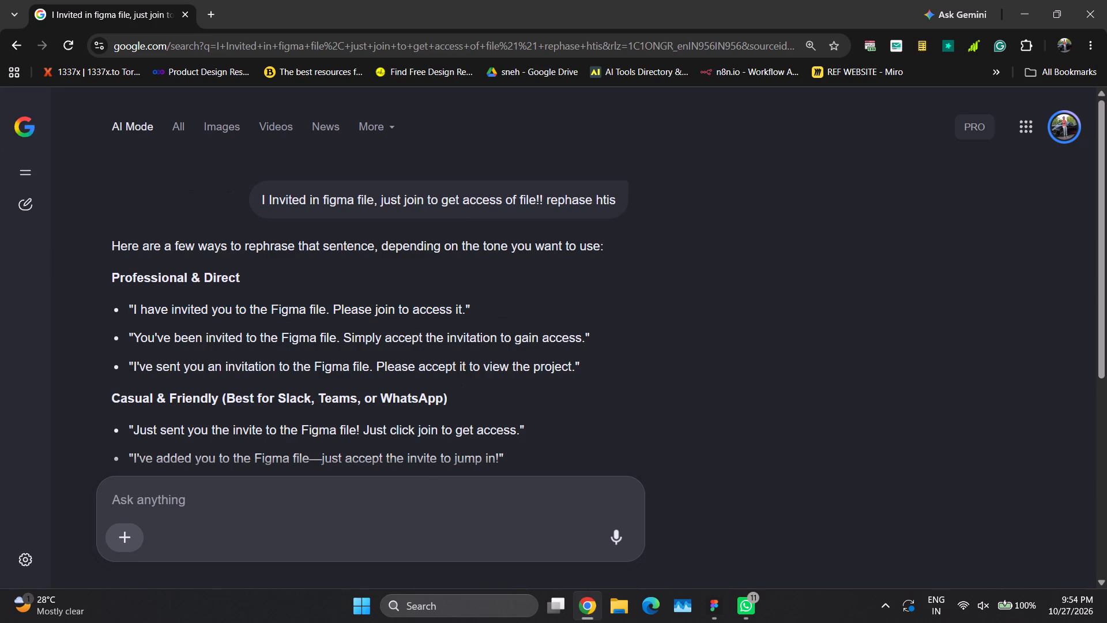
{"action": "left_click", "coordinate": [414, 501]}
{"action": "key", "text": "alt+Tab"}
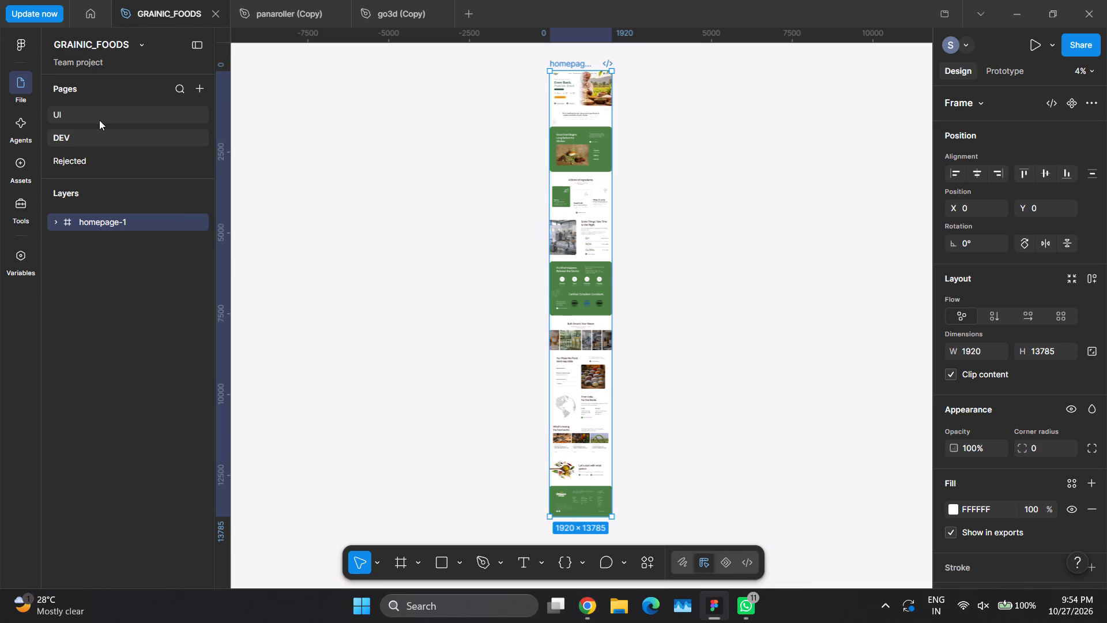
{"action": "key", "text": "alt+Tab"}
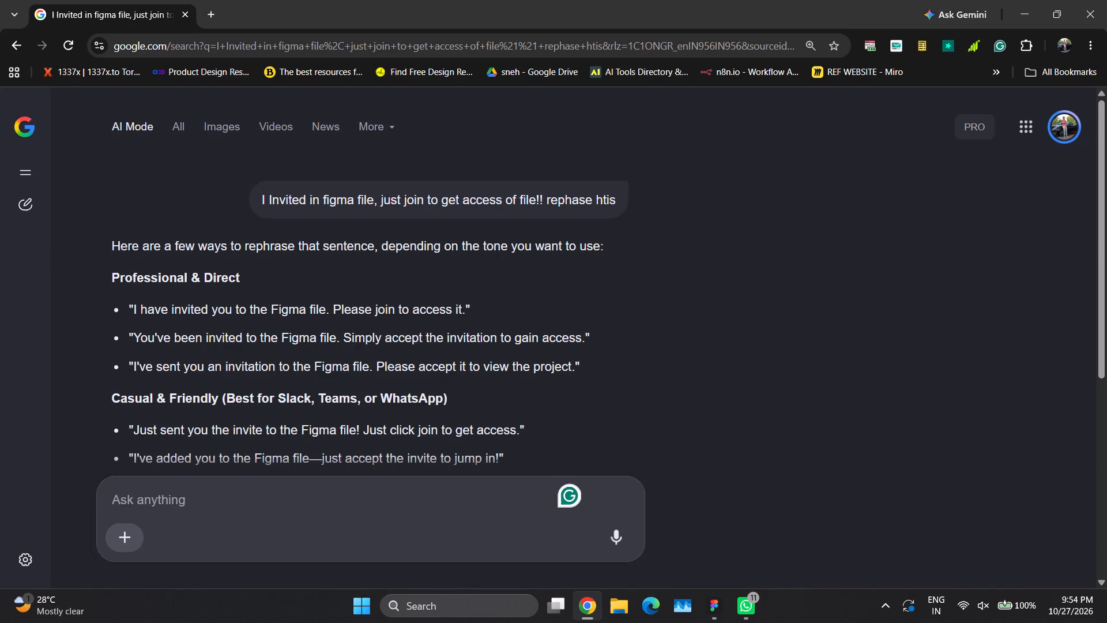
{"action": "type", "text": "also"}
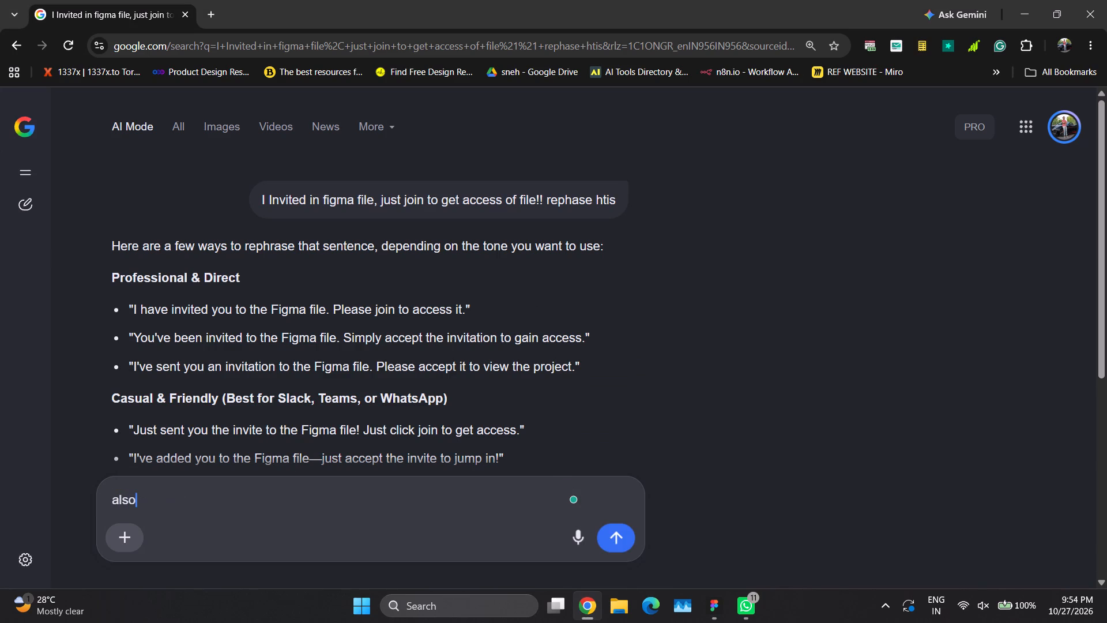
{"action": "key", "text": "space"}
{"action": "type", "text": "add like"}
{"action": "key", "text": "space"}
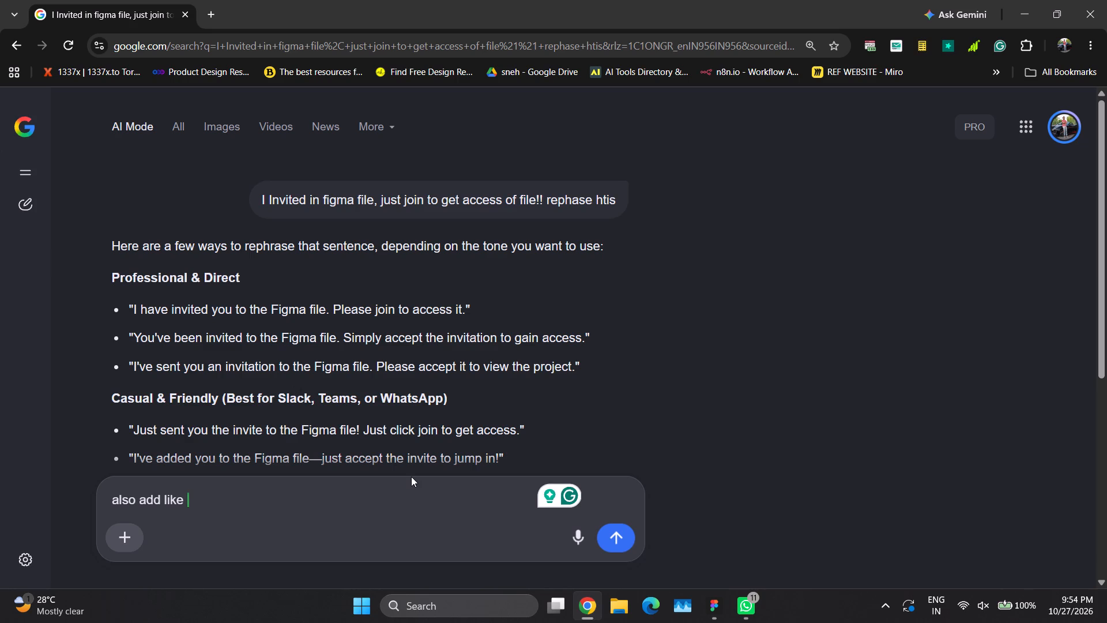
{"action": "key", "text": "shift+d"}
{"action": "key", "text": "BackSpace"}
{"action": "type", "text": "i"}
{"action": "key", "text": "space"}
{"action": "type", "text": "crea"}
{"action": "type", "text": "ted DEV page"}
{"action": "key", "text": "space"}
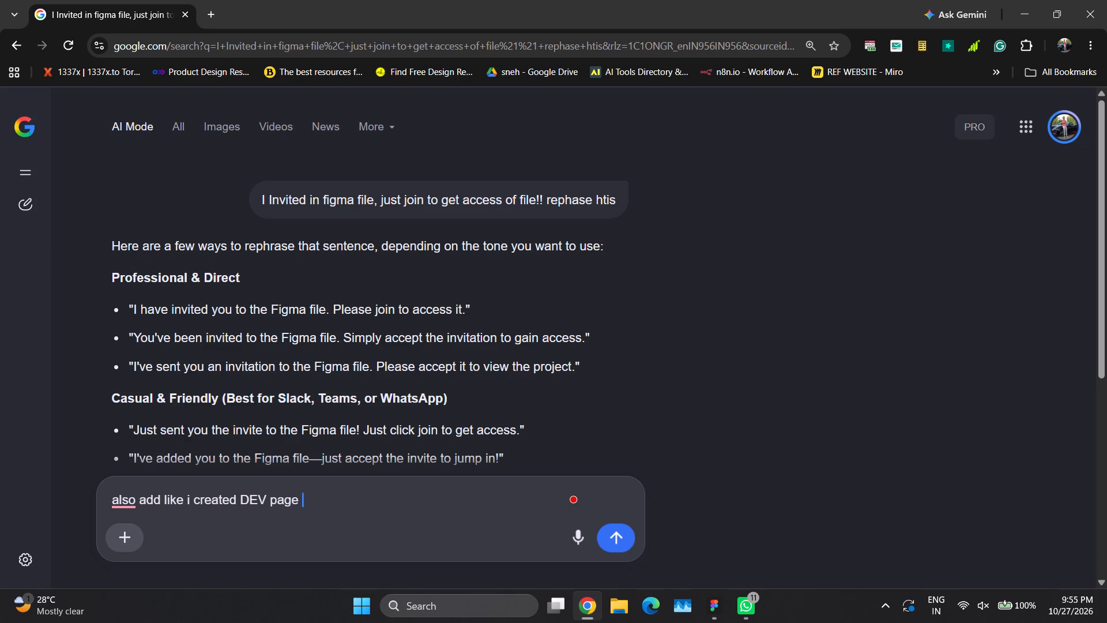
{"action": "type", "text": "in figma you can"}
{"action": "key", "text": "space"}
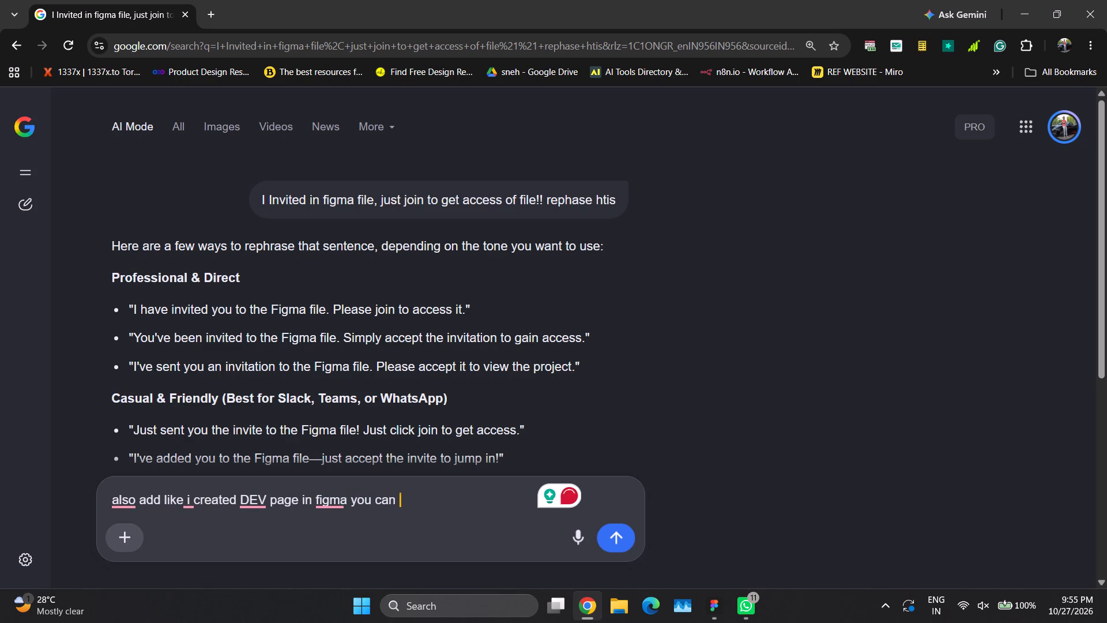
{"action": "type", "text": "edit"}
{"action": "key", "text": "space"}
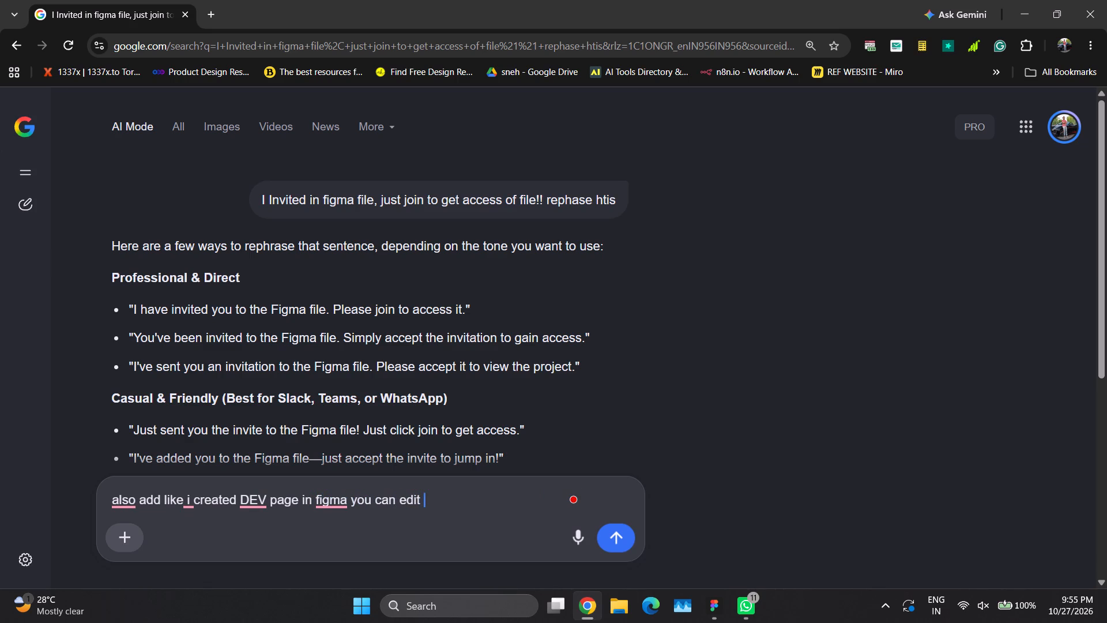
{"action": "type", "text": "or"}
{"action": "key", "text": "space"}
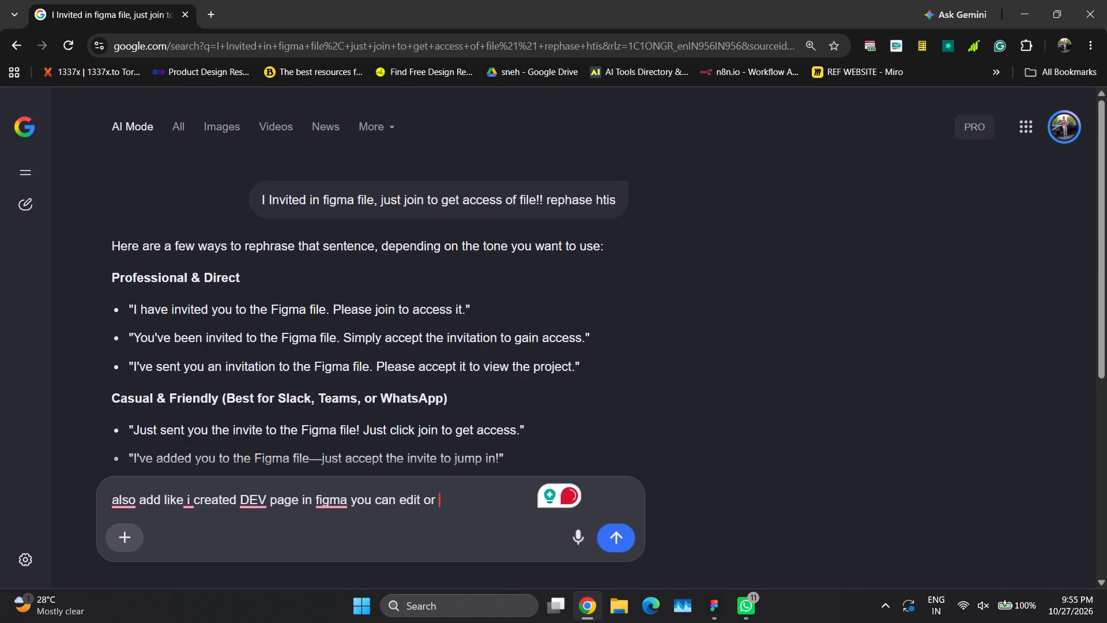
{"action": "key", "text": "BackSpace"}
{"action": "key", "text": "BackSpace"}
{"action": "key", "text": "BackSpace"}
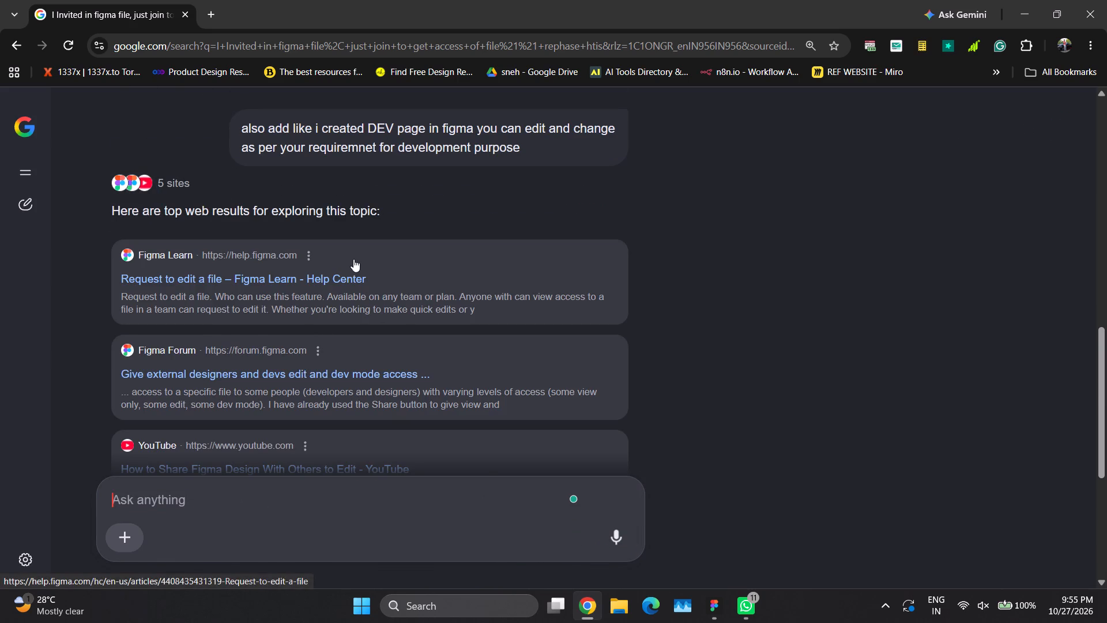
Edit the submitted follow-up to insert "in line" after "also" and resubmit it.
{"action": "scroll", "coordinate": [353, 259], "scroll_direction": "down", "scroll_amount": 3}
{"action": "scroll", "coordinate": [379, 325], "scroll_direction": "up", "scroll_amount": 5}
{"action": "scroll", "coordinate": [488, 190], "scroll_direction": "down", "scroll_amount": 1}
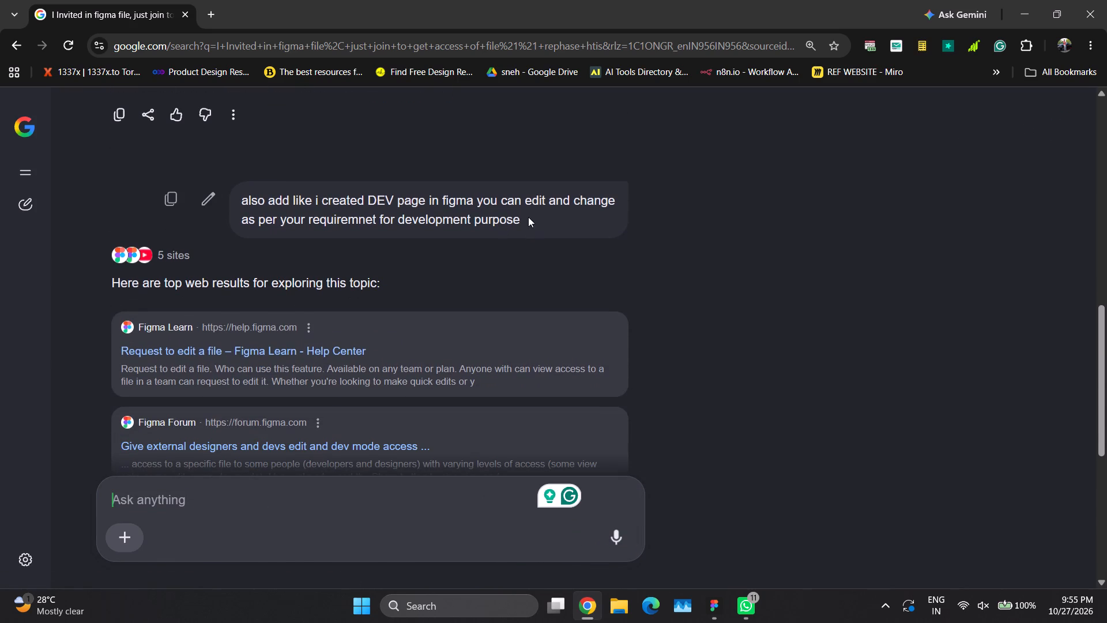
{"action": "left_click", "coordinate": [190, 199]}
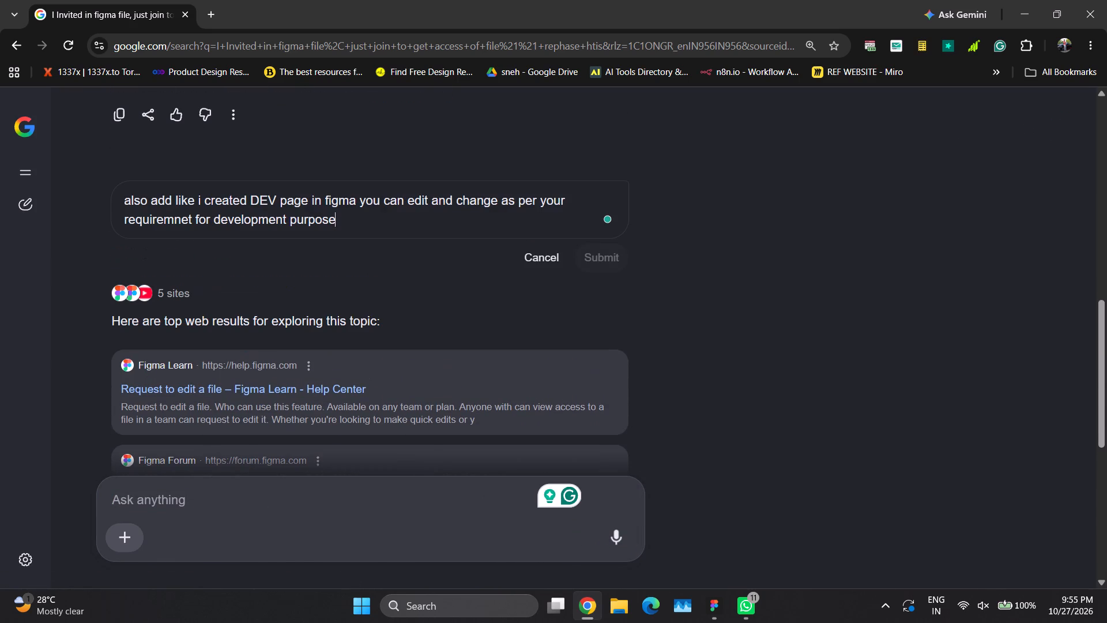
{"action": "left_click", "coordinate": [150, 202]}
{"action": "type", "text": "in line"}
{"action": "key", "text": "space"}
{"action": "key", "text": "Return"}
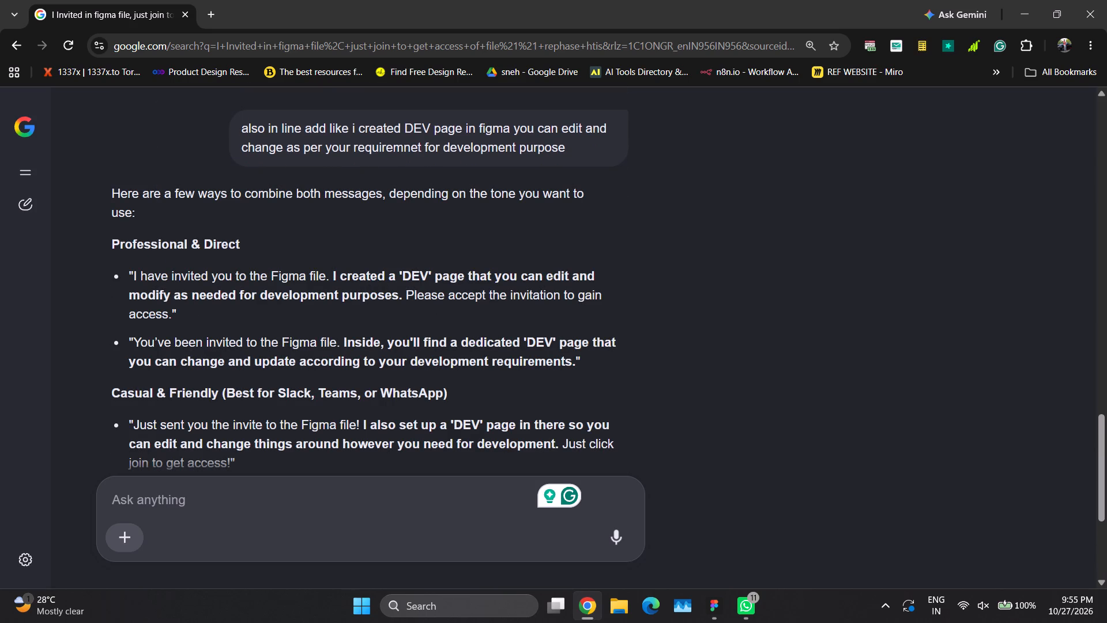
Copy "I created a 'DEV' page that you can edit and modify as needed for development purposes." from the first Professional & Direct option and switch to Figma.
{"action": "left_click_drag", "start_coordinate": [332, 276], "coordinate": [544, 271]}
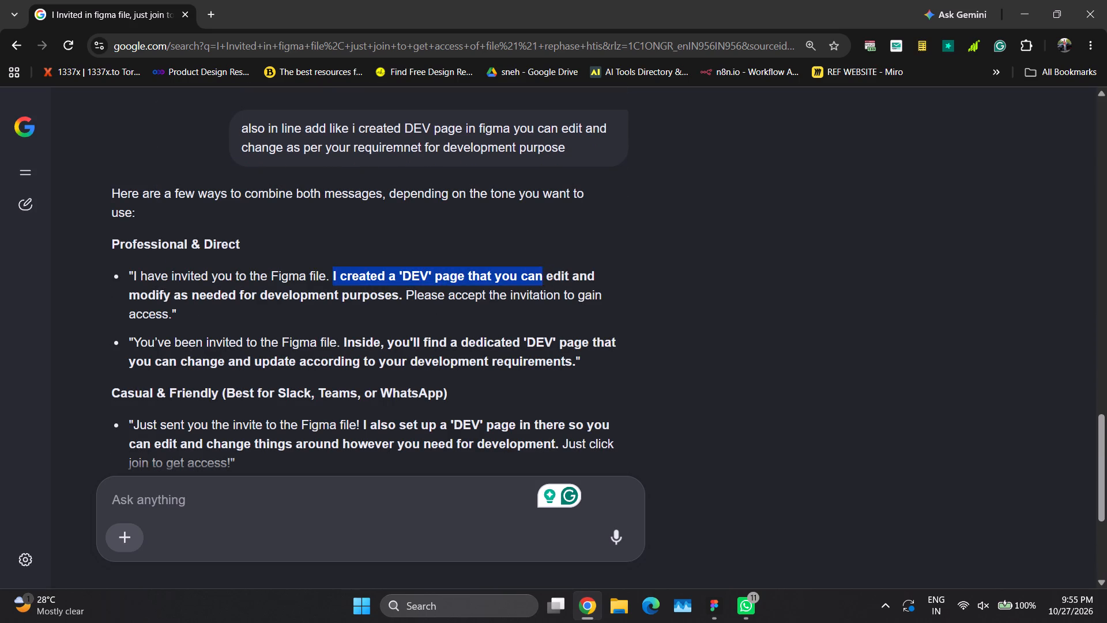
{"action": "left_click_drag", "start_coordinate": [544, 271], "coordinate": [345, 289]}
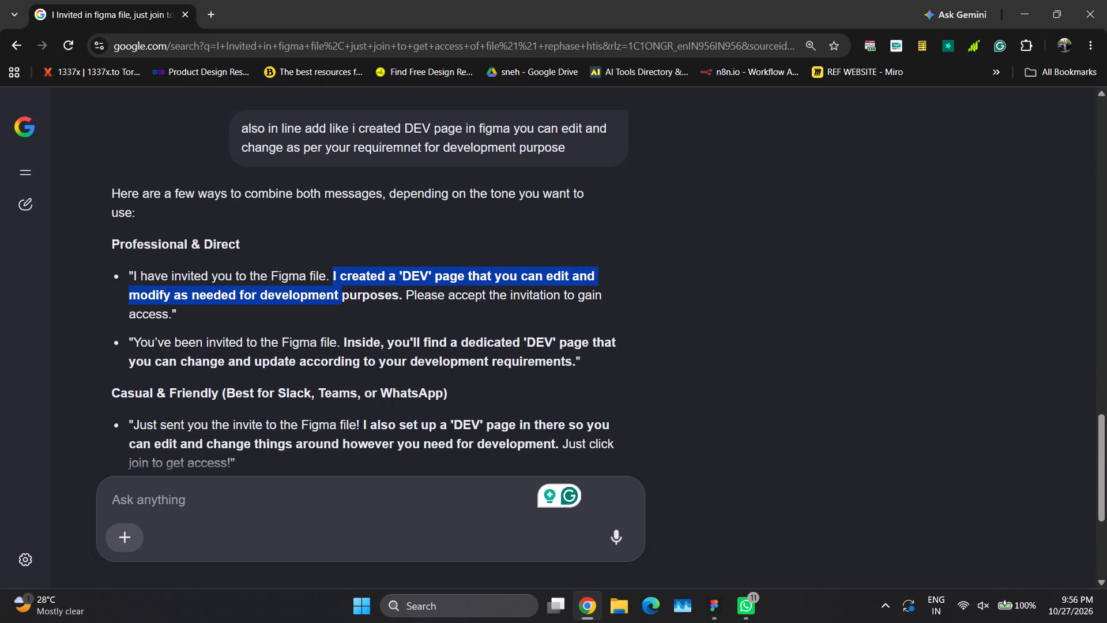
{"action": "left_click_drag", "start_coordinate": [345, 289], "coordinate": [401, 299]}
{"action": "key", "text": "ctrl+c"}
{"action": "key", "text": "alt+Tab"}
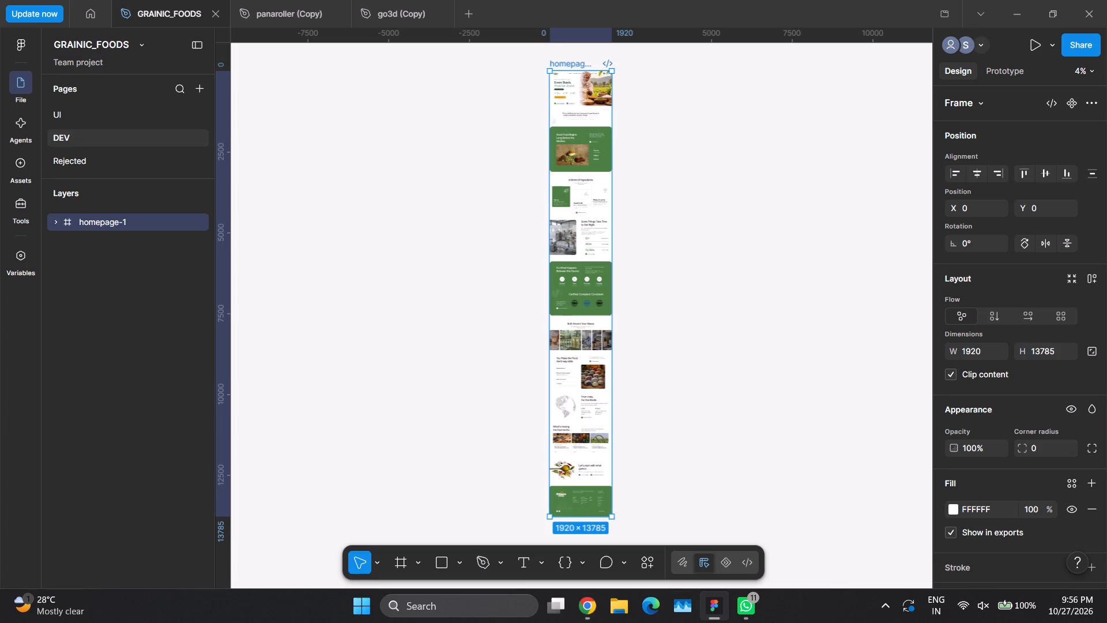
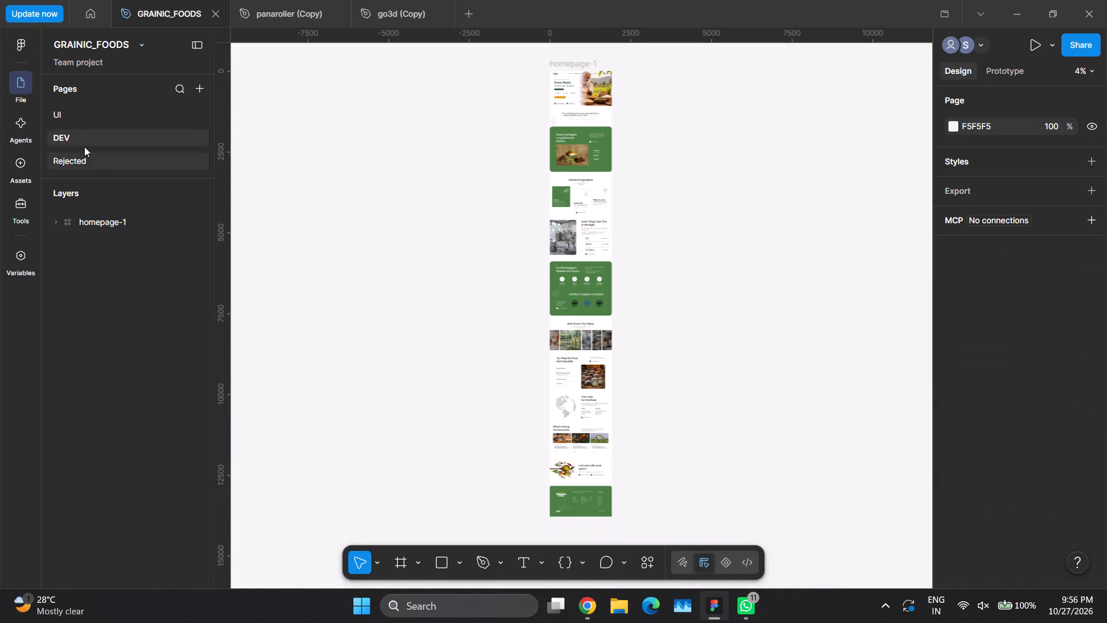
On the UI page, rename the mostly blank homepage-1 frame beside the finished homepage design as "about".
{"action": "left_click", "coordinate": [74, 117]}
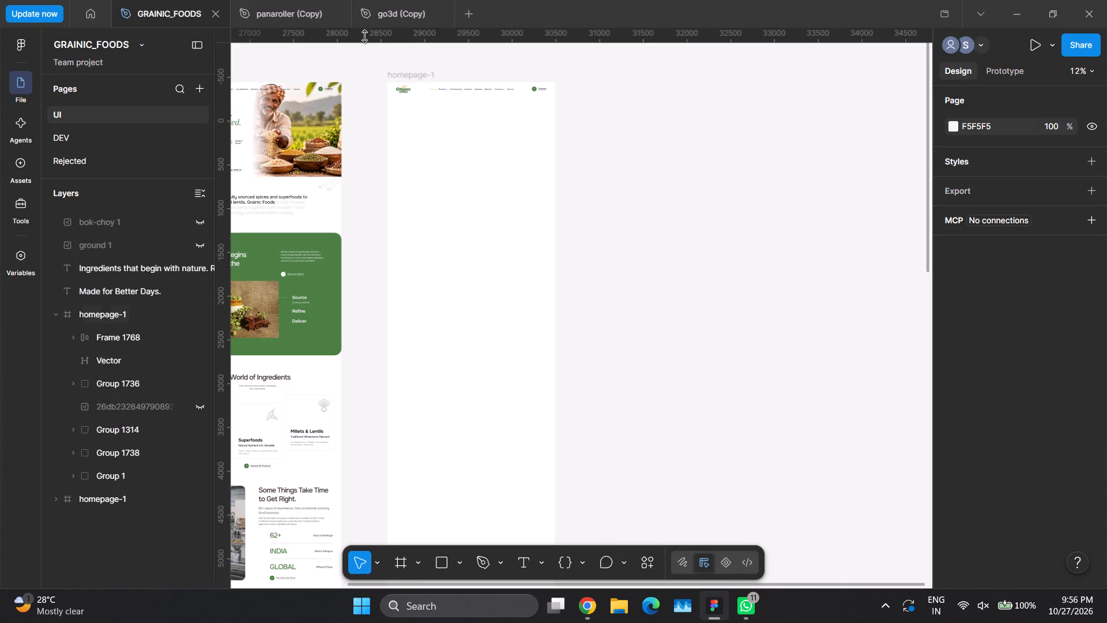
{"action": "double_click", "coordinate": [411, 73]}
{"action": "type", "text": "about"}
{"action": "left_click", "coordinate": [641, 238]}
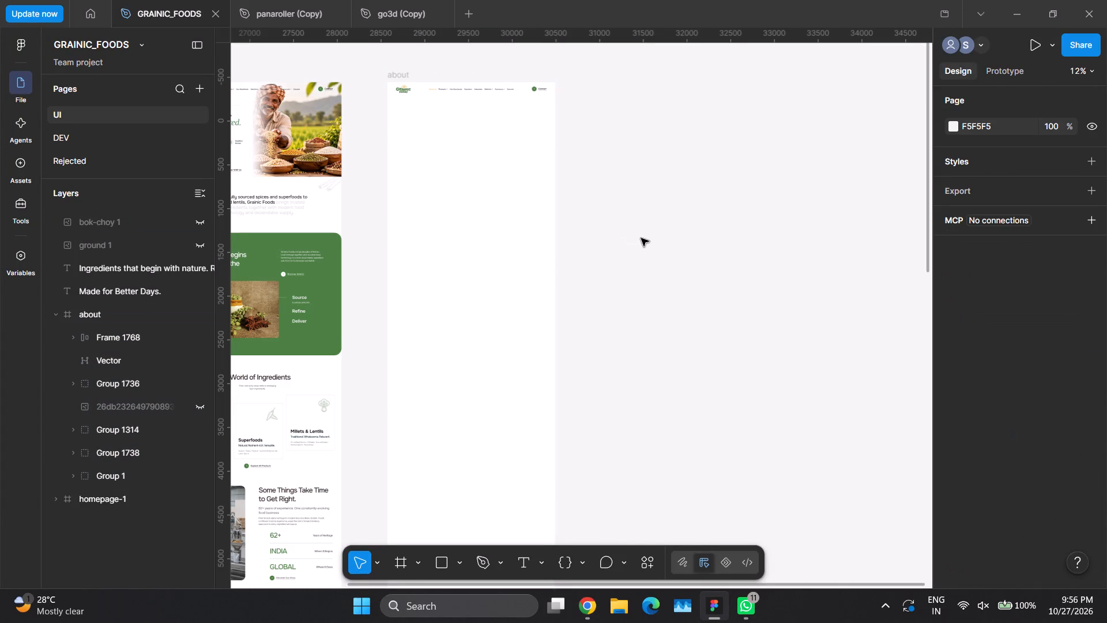
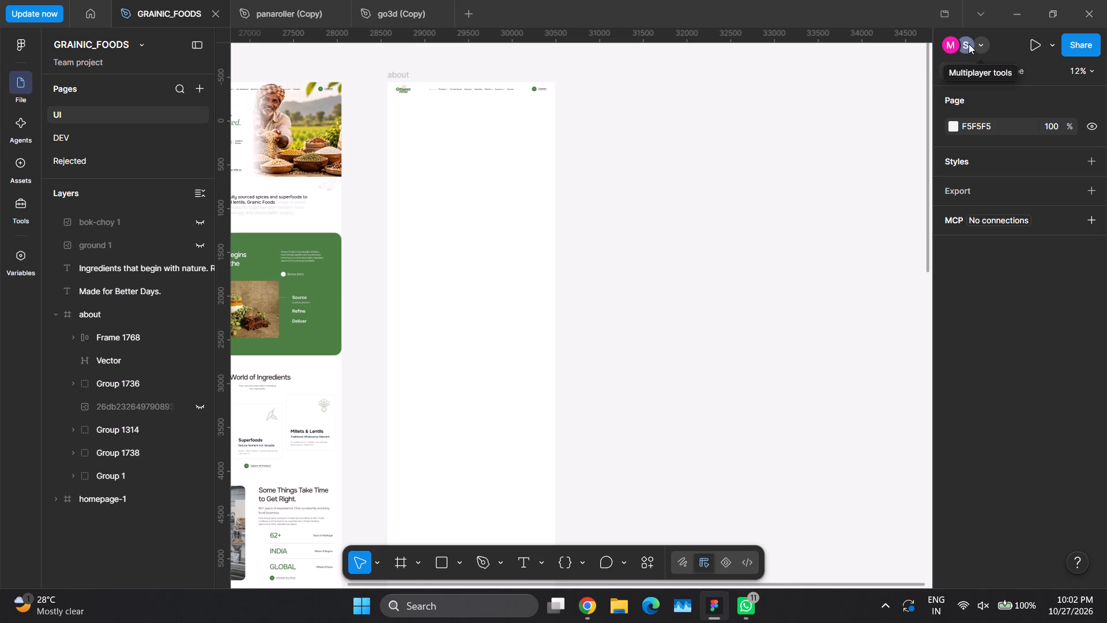
Follow the collaborator's view of the homepage design, then examine the homepage-1 and about frames side by side.
{"action": "left_click", "coordinate": [948, 45]}
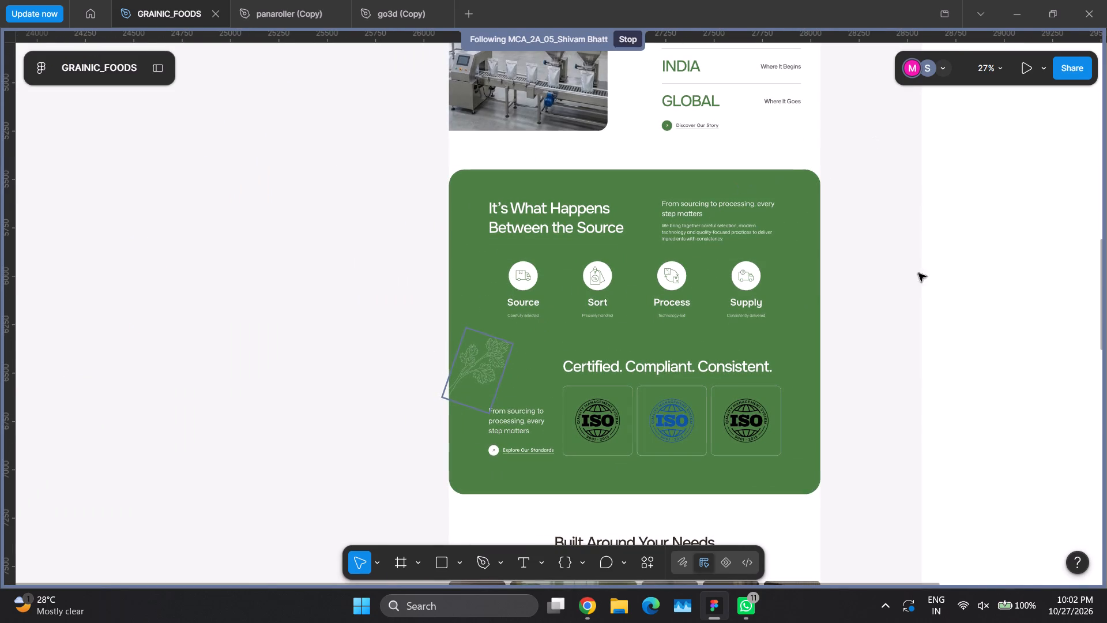
{"action": "left_click", "coordinate": [155, 66]}
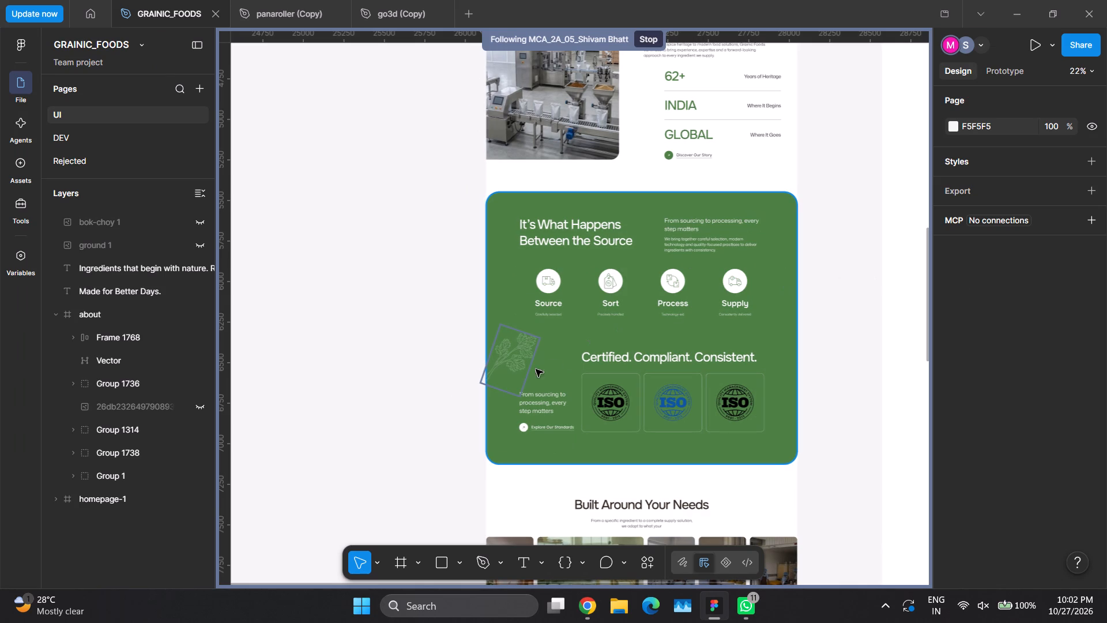
{"action": "left_click", "coordinate": [885, 297]}
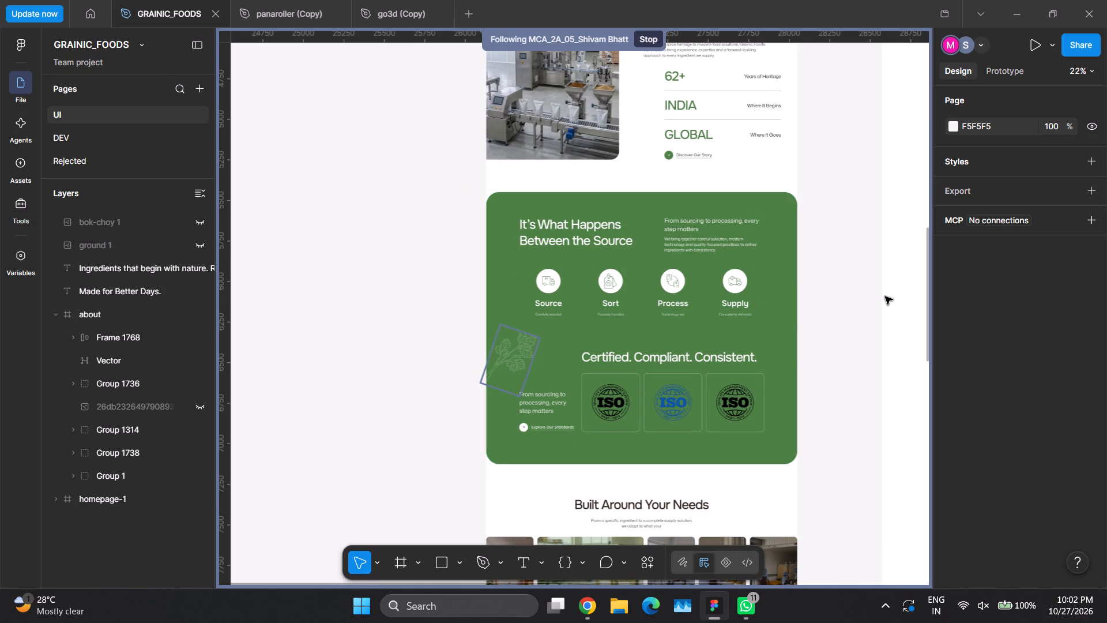
{"action": "scroll", "coordinate": [854, 275], "scroll_direction": "down", "scroll_amount": 1, "text": "ctrl"}
{"action": "scroll", "coordinate": [850, 273], "scroll_direction": "up", "scroll_amount": 1, "text": "ctrl"}
{"action": "scroll", "coordinate": [848, 273], "scroll_direction": "down", "scroll_amount": 4, "text": "ctrl"}
{"action": "scroll", "coordinate": [786, 272], "scroll_direction": "up", "scroll_amount": 1, "text": "ctrl"}
{"action": "scroll", "coordinate": [777, 272], "scroll_direction": "down", "scroll_amount": 1, "text": "ctrl"}
{"action": "scroll", "coordinate": [671, 279], "scroll_direction": "down", "scroll_amount": 3, "text": "ctrl"}
{"action": "scroll", "coordinate": [666, 286], "scroll_direction": "up", "scroll_amount": 1, "text": "ctrl"}
{"action": "scroll", "coordinate": [665, 288], "scroll_direction": "down", "scroll_amount": 1, "text": "ctrl"}
{"action": "scroll", "coordinate": [774, 253], "scroll_direction": "down", "scroll_amount": 6, "text": "ctrl"}
{"action": "scroll", "coordinate": [615, 275], "scroll_direction": "up", "scroll_amount": 6, "text": "ctrl"}
{"action": "scroll", "coordinate": [615, 275], "scroll_direction": "down", "scroll_amount": 3, "text": "ctrl"}
{"action": "scroll", "coordinate": [709, 260], "scroll_direction": "down", "scroll_amount": 5, "text": "ctrl"}
{"action": "scroll", "coordinate": [582, 287], "scroll_direction": "up", "scroll_amount": 1, "text": "ctrl"}
{"action": "scroll", "coordinate": [567, 289], "scroll_direction": "down", "scroll_amount": 2, "text": "ctrl"}
{"action": "scroll", "coordinate": [519, 292], "scroll_direction": "up", "scroll_amount": 3, "text": "ctrl"}
{"action": "scroll", "coordinate": [519, 292], "scroll_direction": "down", "scroll_amount": 1, "text": "ctrl"}
{"action": "scroll", "coordinate": [519, 292], "scroll_direction": "up", "scroll_amount": 2, "text": "ctrl"}
{"action": "left_click", "coordinate": [836, 234]}
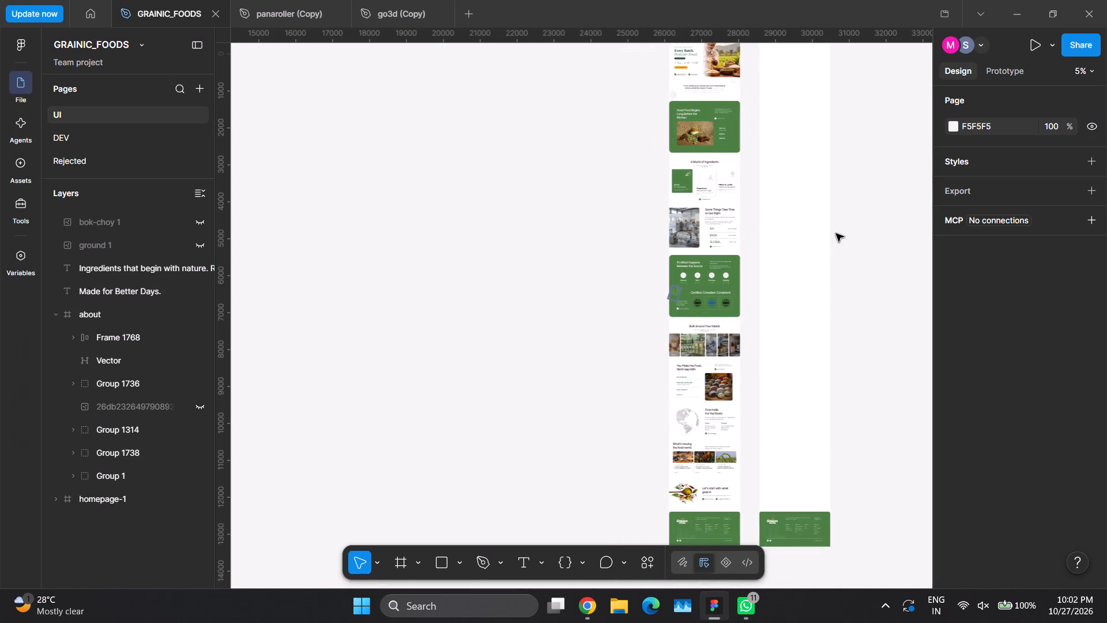
{"action": "key", "text": "space"}
{"action": "key", "text": "space"}
{"action": "key", "text": "space"}
{"action": "key", "text": "space"}
{"action": "key", "text": "space"}
{"action": "key", "text": "space"}
{"action": "key", "text": "space"}
{"action": "key", "text": "space"}
{"action": "key", "text": "space"}
{"action": "left_click_drag", "start_coordinate": [874, 154], "coordinate": [775, 314]}
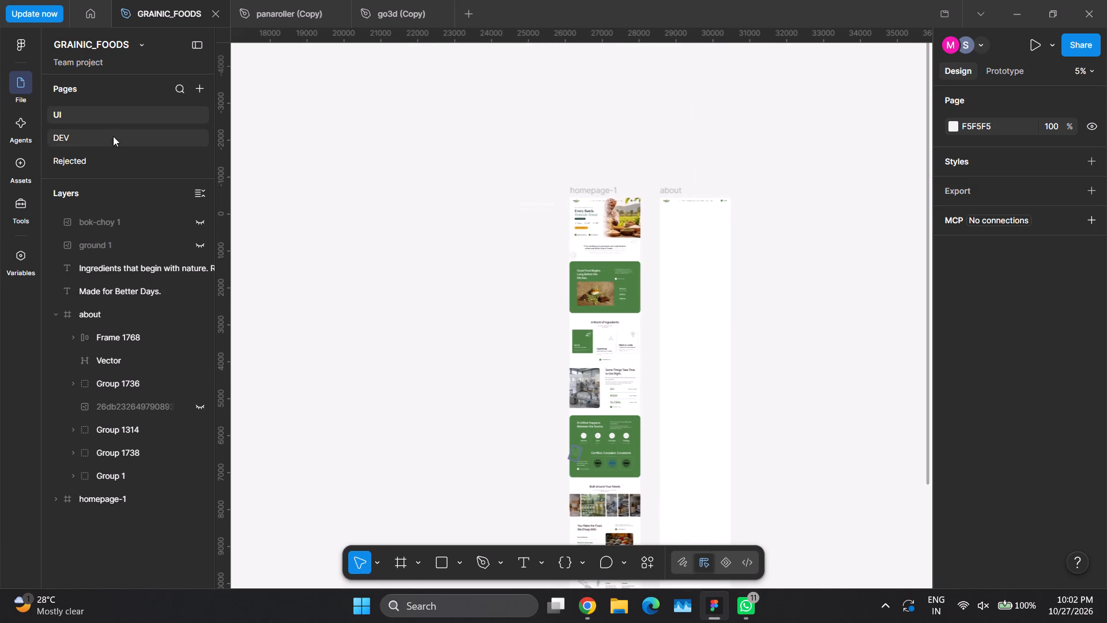
Check the homepage-1 frame on the DEV page, then return to the UI page.
{"action": "left_click", "coordinate": [118, 141]}
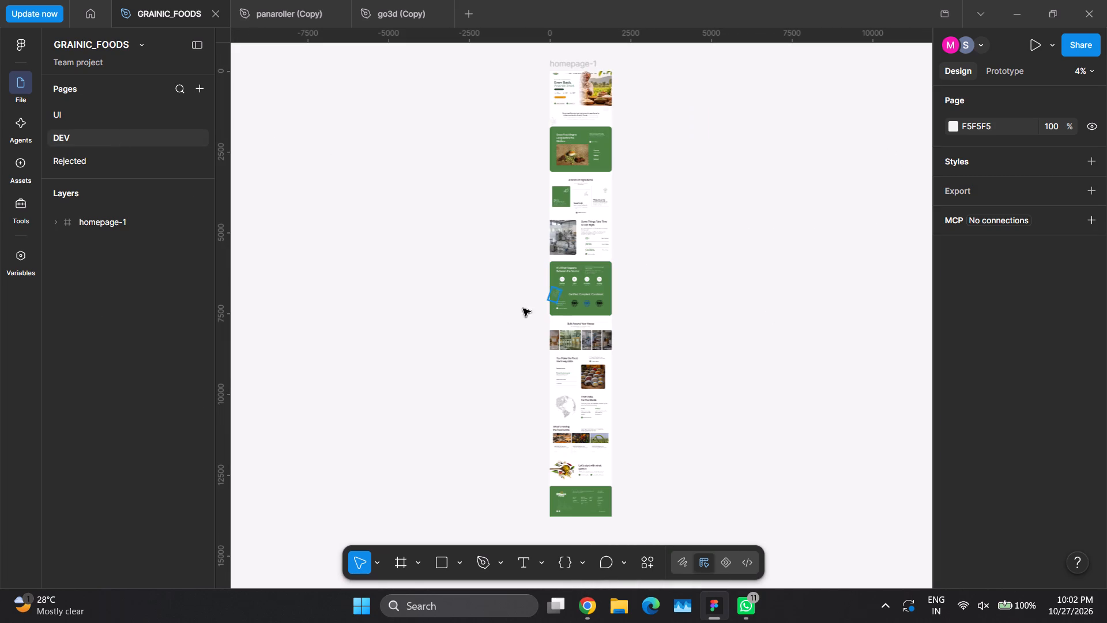
{"action": "left_click", "coordinate": [96, 115]}
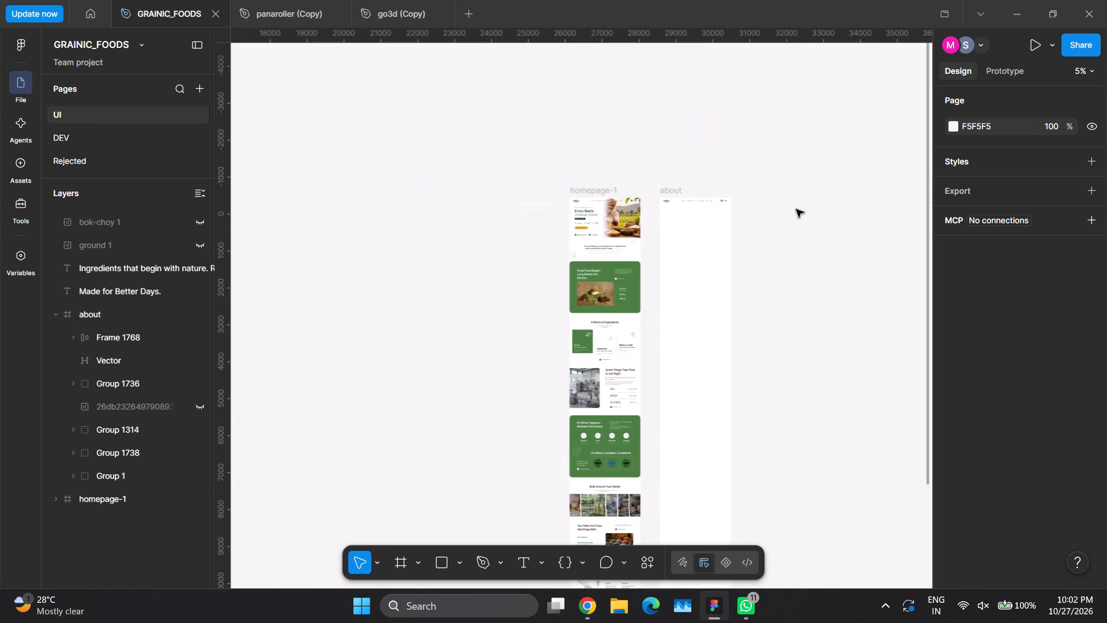
{"action": "left_click", "coordinate": [796, 209]}
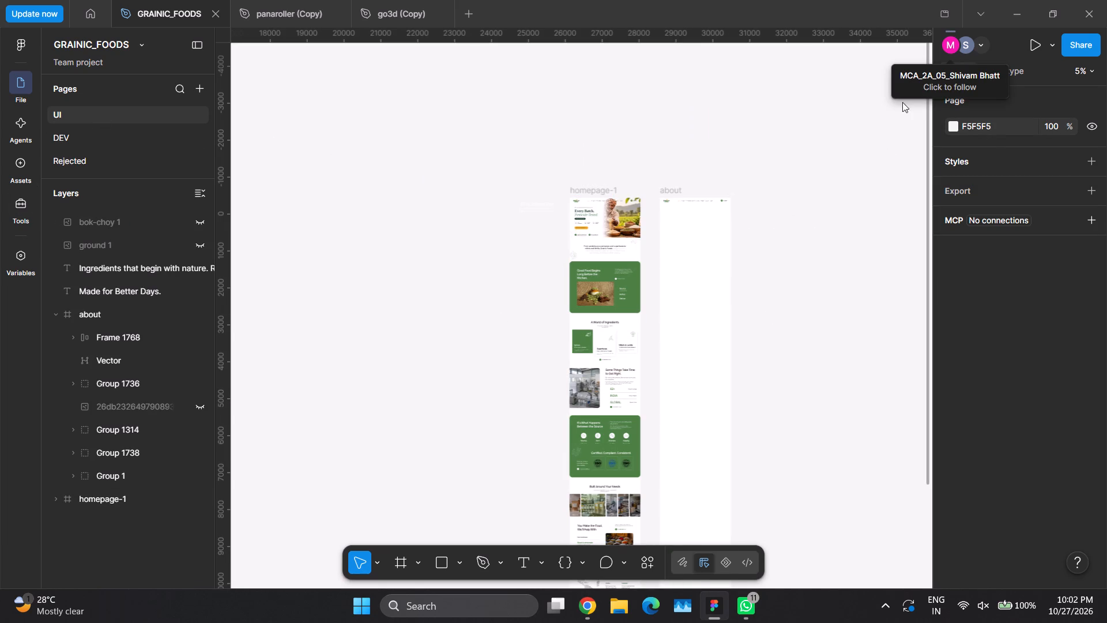
{"action": "left_click", "coordinate": [814, 155]}
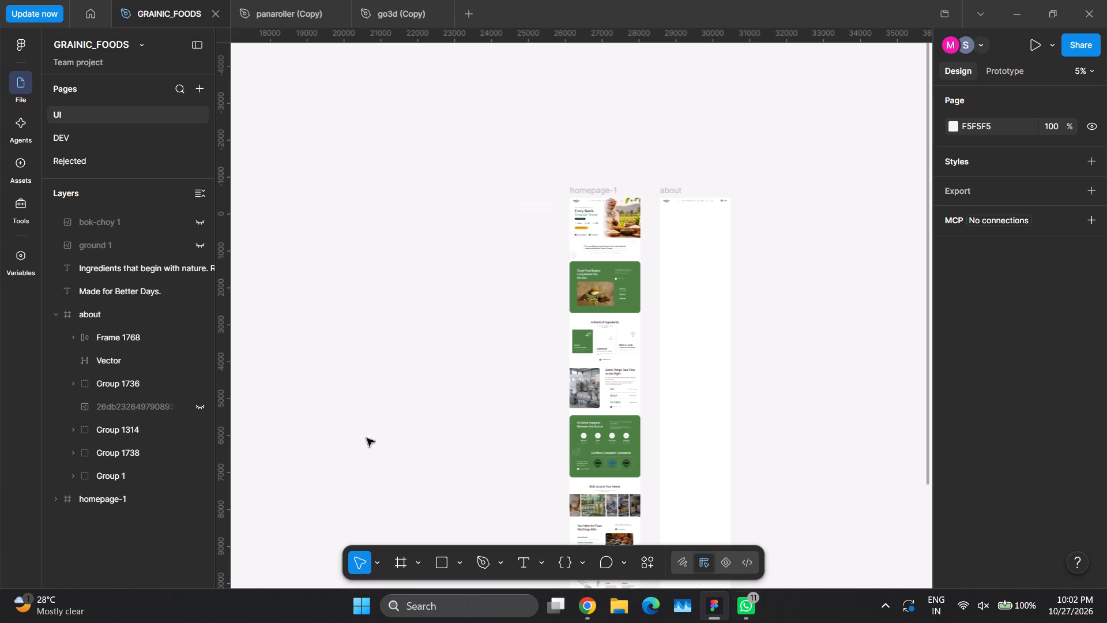
Delete the two loose text layers beside the homepage-1 frame on the UI page.
{"action": "left_click", "coordinate": [581, 186]}
{"action": "key", "text": "ctrl+c"}
{"action": "left_click_drag", "start_coordinate": [476, 170], "coordinate": [559, 254]}
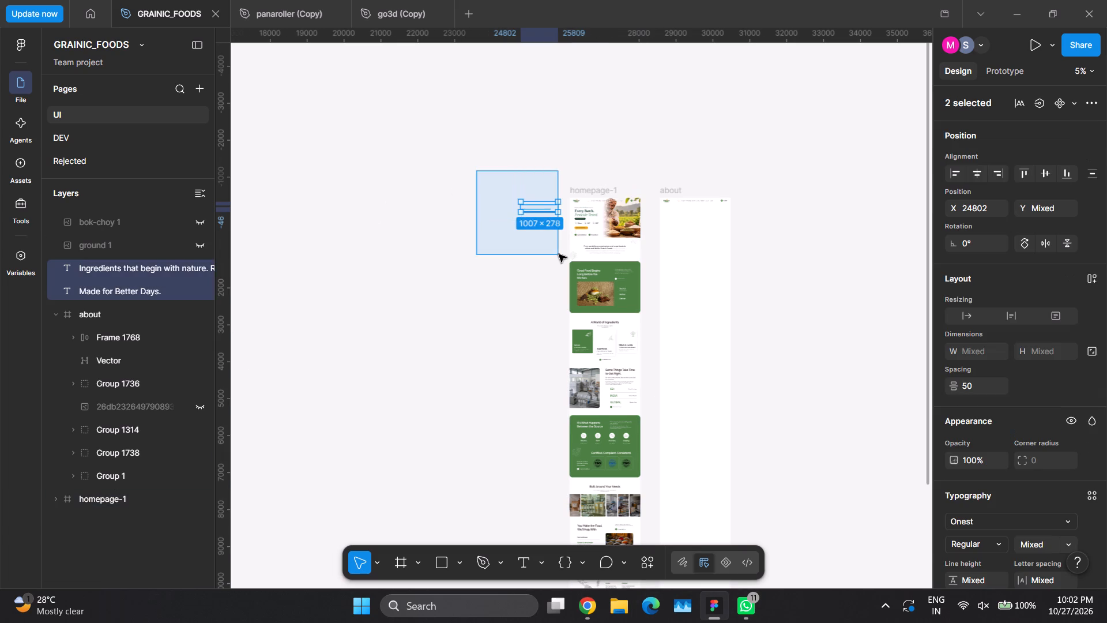
{"action": "left_click_drag", "start_coordinate": [559, 254], "coordinate": [560, 256]}
{"action": "key", "text": "Delete"}
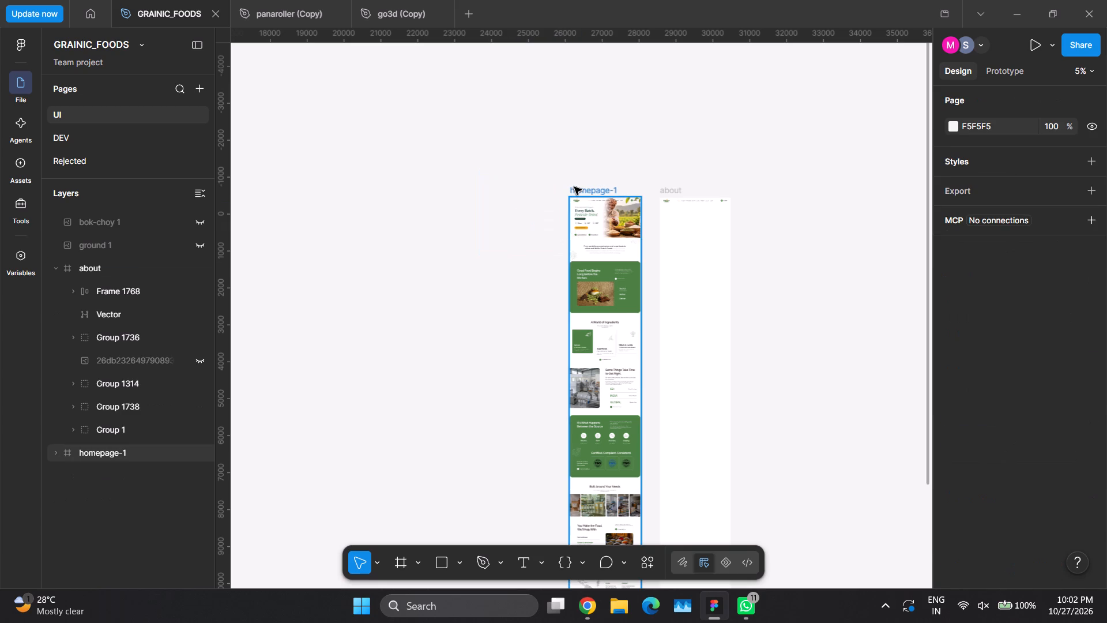
Copy the homepage-1 frame to the Rejected page and place it after the last frame, aligned with the row at Y 0.
{"action": "left_click", "coordinate": [574, 187]}
{"action": "key", "text": "ctrl+c"}
{"action": "left_click", "coordinate": [158, 157]}
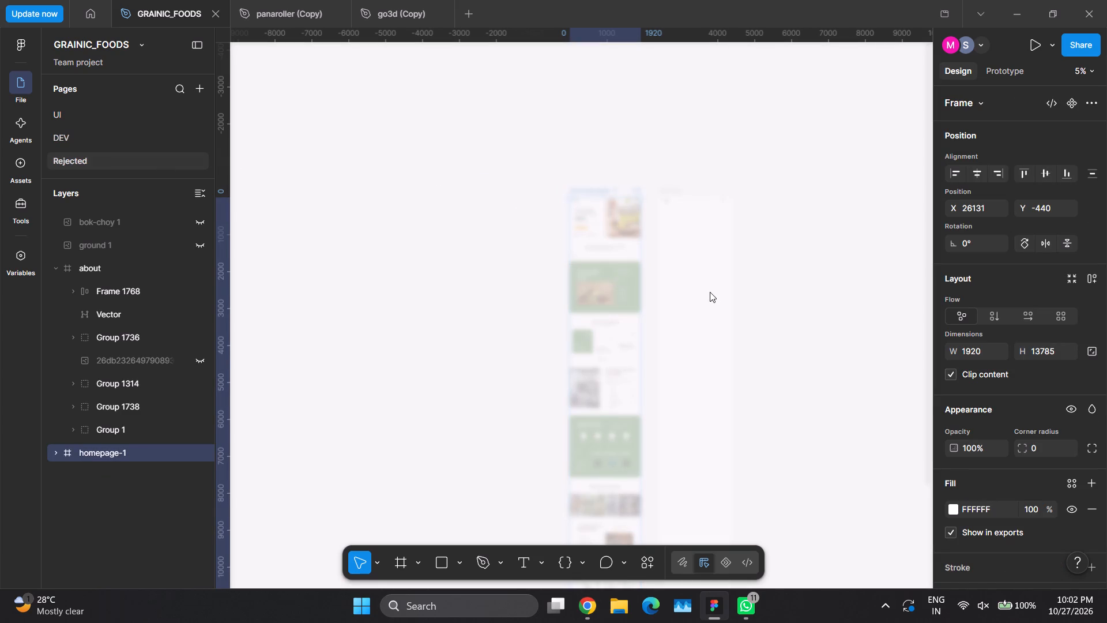
{"action": "key", "text": "space"}
{"action": "left_click_drag", "start_coordinate": [837, 292], "coordinate": [657, 294]}
{"action": "key", "text": "ctrl+v"}
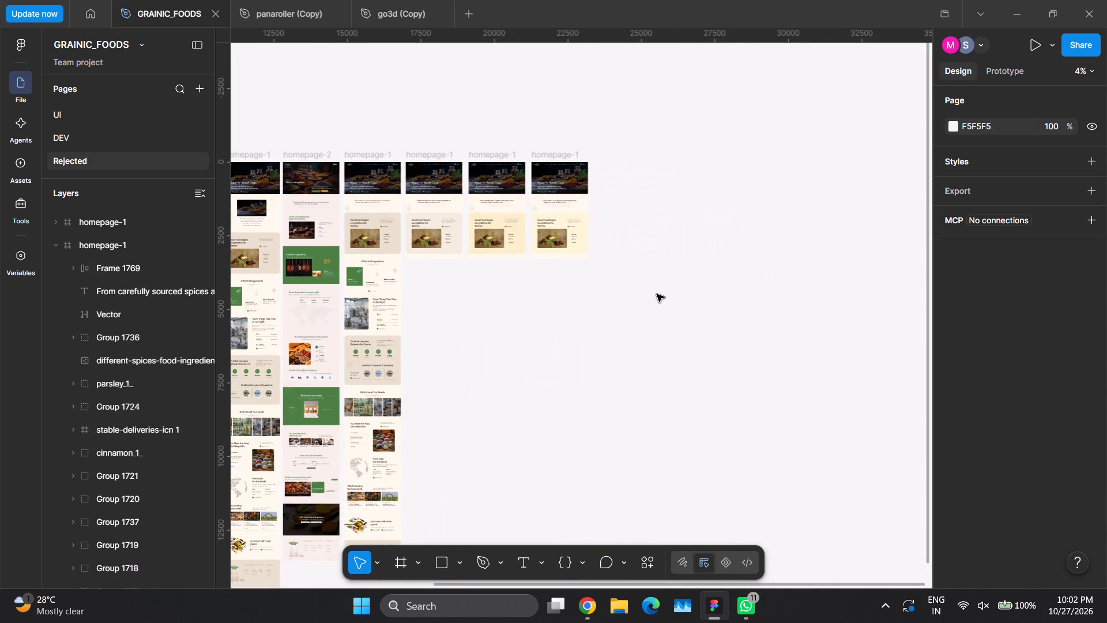
{"action": "left_click_drag", "start_coordinate": [567, 95], "coordinate": [610, 148]}
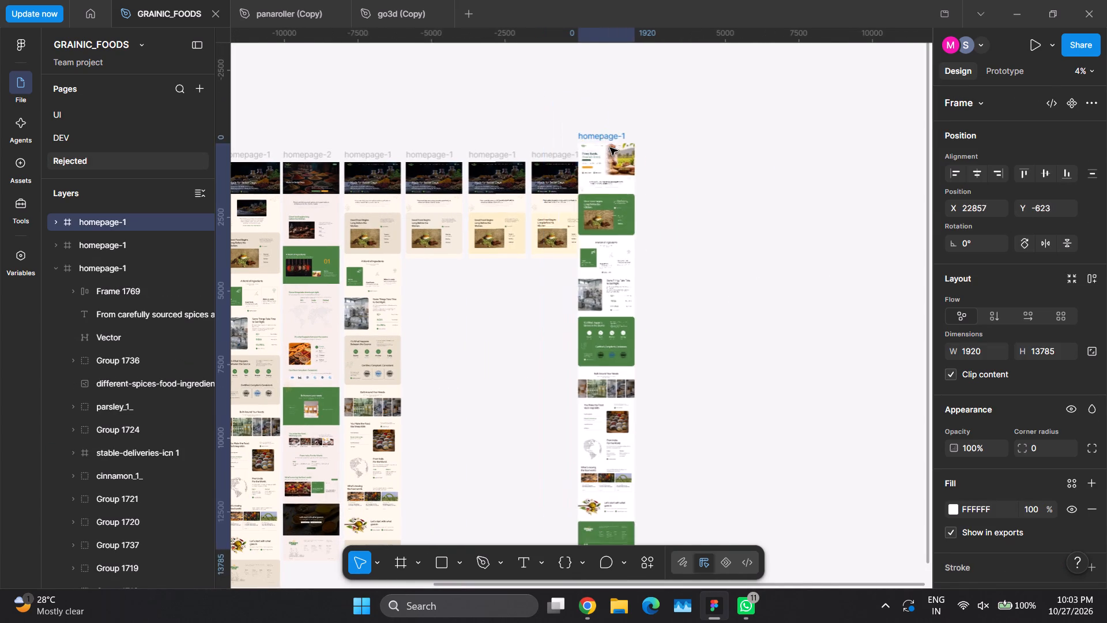
{"action": "left_click_drag", "start_coordinate": [610, 148], "coordinate": [622, 151]}
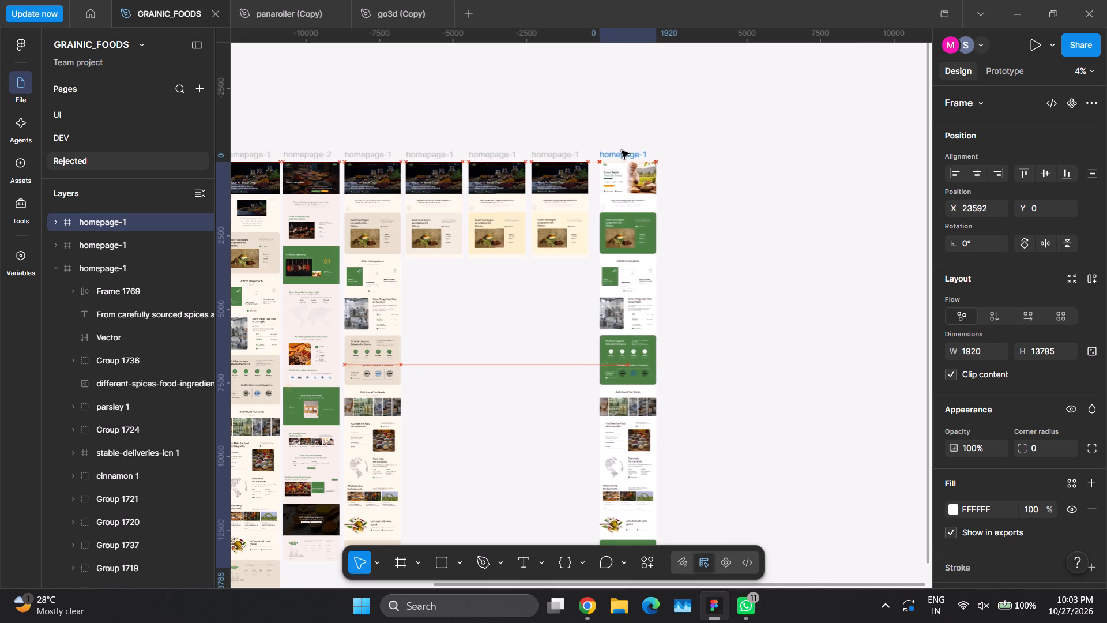
{"action": "left_click_drag", "start_coordinate": [622, 151], "coordinate": [617, 151]}
{"action": "left_click", "coordinate": [750, 181]}
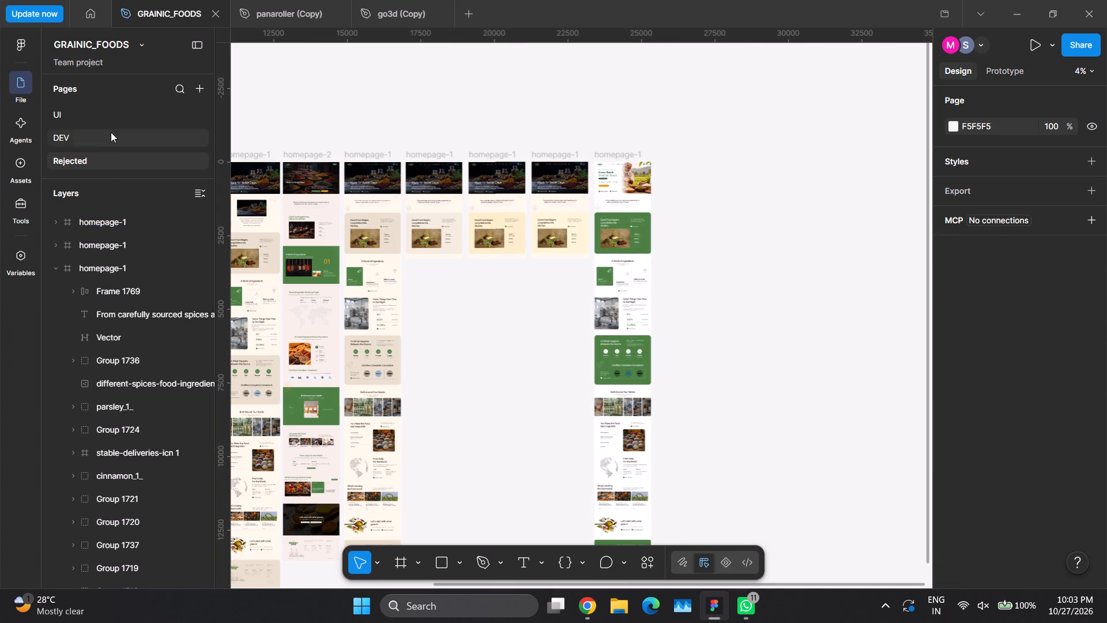
On the UI page, move the about frame farther from homepage-1, to about X 28790, Y -440.
{"action": "left_click", "coordinate": [102, 118]}
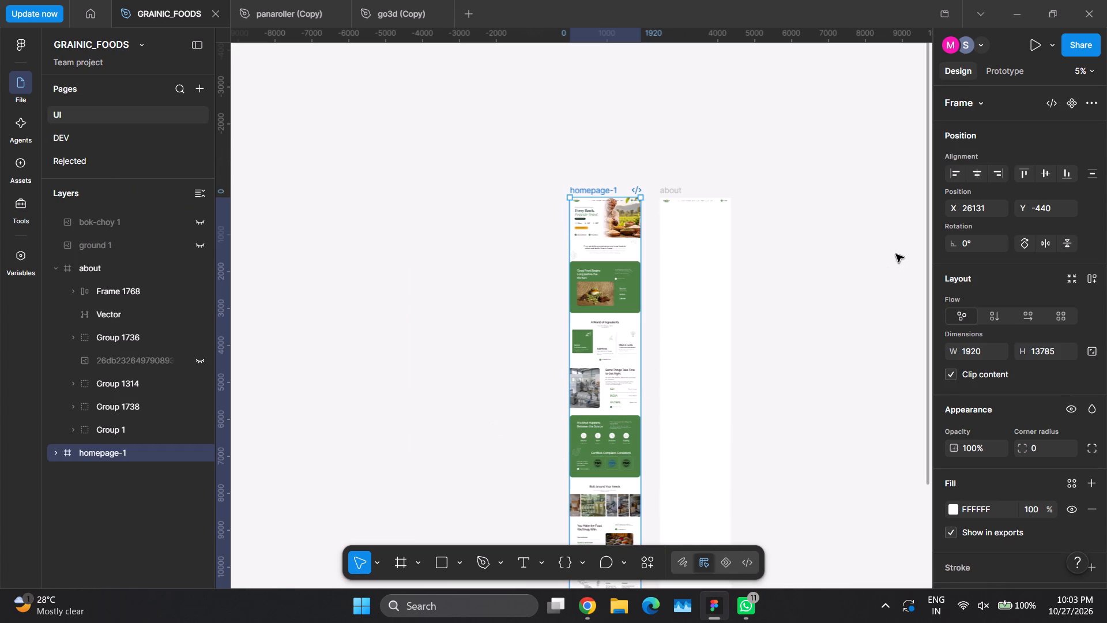
{"action": "left_click", "coordinate": [751, 324]}
{"action": "left_click_drag", "start_coordinate": [667, 190], "coordinate": [695, 196]}
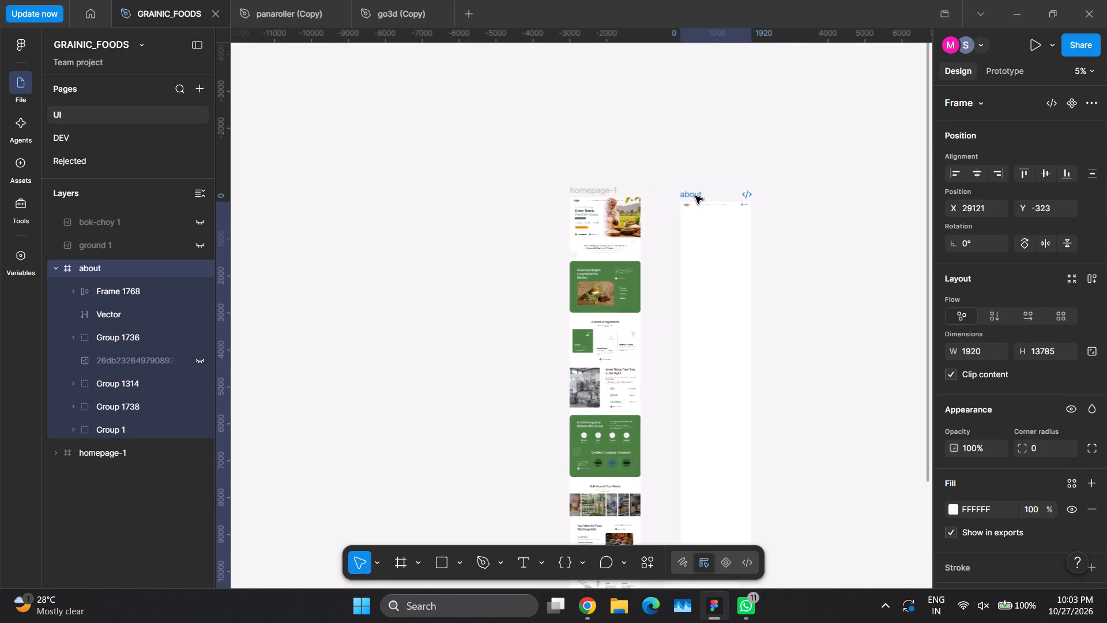
{"action": "left_click_drag", "start_coordinate": [695, 196], "coordinate": [675, 192]}
Duplicate the about frame alongside itself and name the copy "404".
{"action": "left_click_drag", "start_coordinate": [679, 190], "coordinate": [721, 190], "text": "alt"}
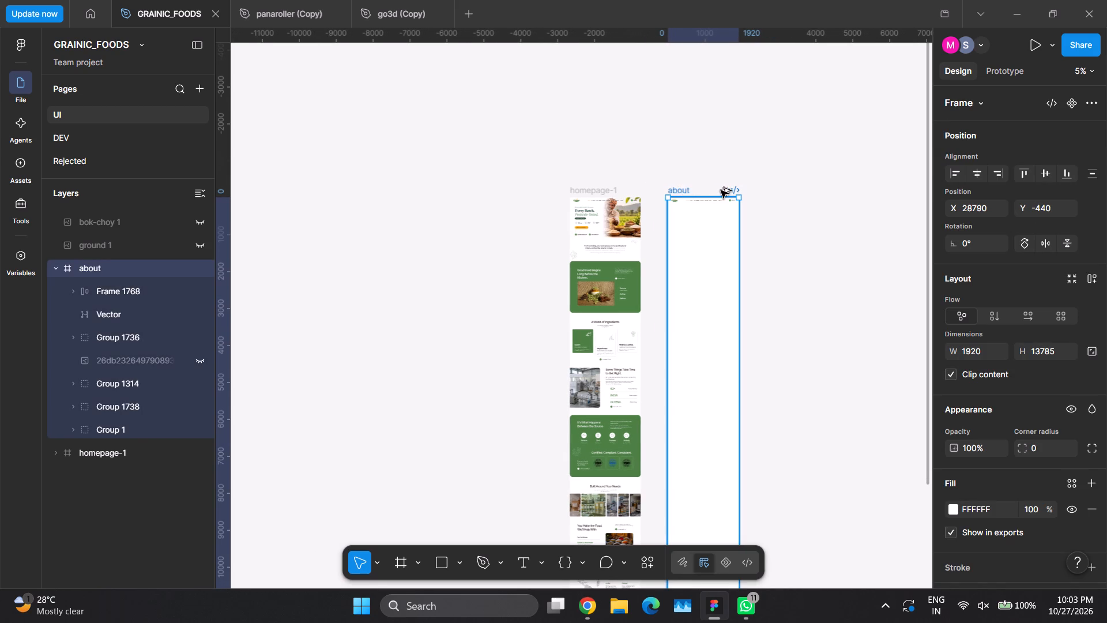
{"action": "left_click_drag", "start_coordinate": [721, 190], "coordinate": [759, 190], "text": "alt"}
{"action": "double_click", "coordinate": [759, 190]}
{"action": "type", "text": "404"}
{"action": "left_click", "coordinate": [760, 177]}
Duplicate the 404 frame alongside at about X 33122, Y -440, and name the copy "contact".
{"action": "scroll", "coordinate": [556, 166], "scroll_direction": "up", "scroll_amount": 1, "text": "ctrl"}
{"action": "scroll", "coordinate": [555, 166], "scroll_direction": "down", "scroll_amount": 2, "text": "ctrl"}
{"action": "scroll", "coordinate": [553, 166], "scroll_direction": "up", "scroll_amount": 3, "text": "ctrl"}
{"action": "scroll", "coordinate": [552, 166], "scroll_direction": "down", "scroll_amount": 2, "text": "ctrl"}
{"action": "scroll", "coordinate": [547, 196], "scroll_direction": "up", "scroll_amount": 2, "text": "ctrl"}
{"action": "scroll", "coordinate": [547, 196], "scroll_direction": "down", "scroll_amount": 2, "text": "ctrl"}
{"action": "scroll", "coordinate": [547, 196], "scroll_direction": "up", "scroll_amount": 3, "text": "ctrl"}
{"action": "scroll", "coordinate": [547, 196], "scroll_direction": "down", "scroll_amount": 2, "text": "ctrl"}
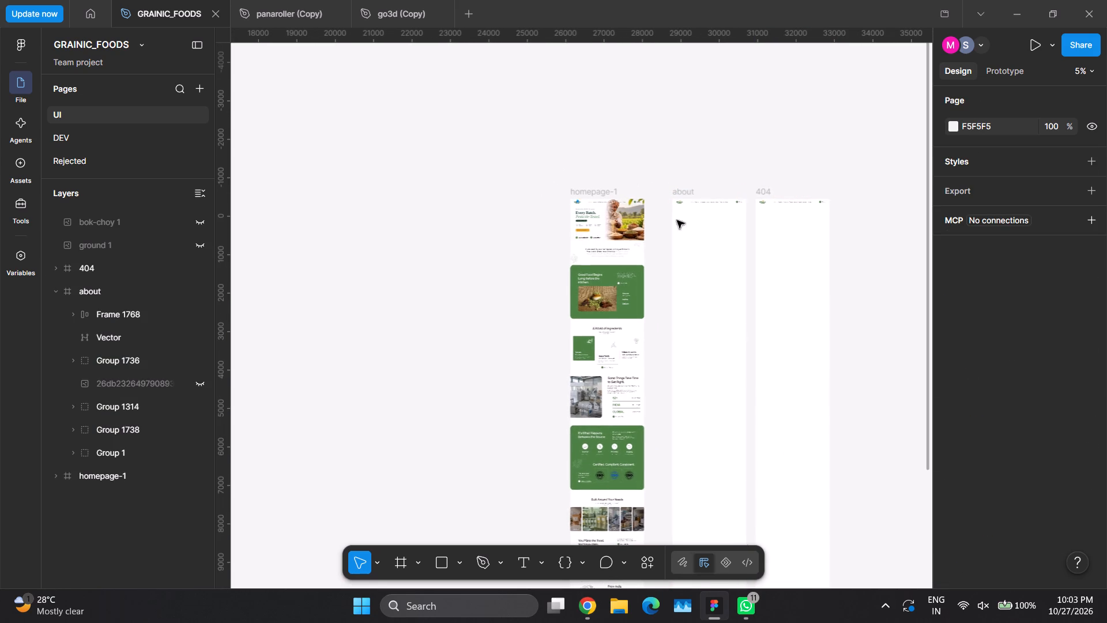
{"action": "key", "text": "space"}
{"action": "key", "text": "space"}
{"action": "key", "text": "space"}
{"action": "key", "text": "space"}
{"action": "key", "text": "space"}
{"action": "key", "text": "space"}
{"action": "key", "text": "space"}
{"action": "key", "text": "space"}
{"action": "key", "text": "space"}
{"action": "left_click_drag", "start_coordinate": [712, 181], "coordinate": [525, 150]}
{"action": "left_click_drag", "start_coordinate": [574, 157], "coordinate": [578, 159], "text": "alt"}
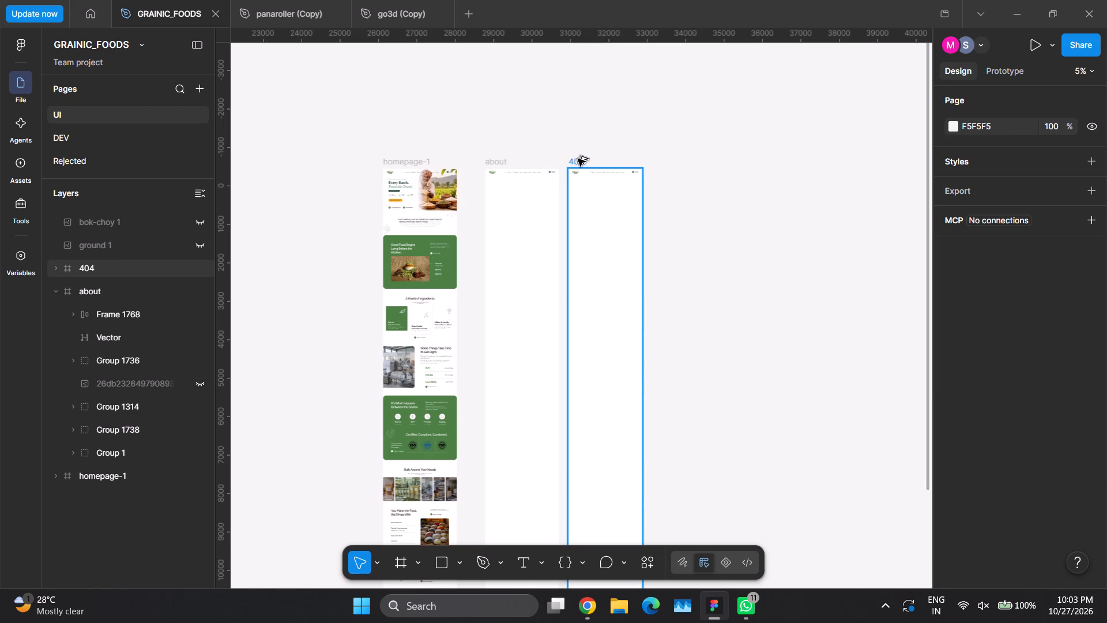
{"action": "left_click_drag", "start_coordinate": [578, 159], "coordinate": [656, 164], "text": "alt"}
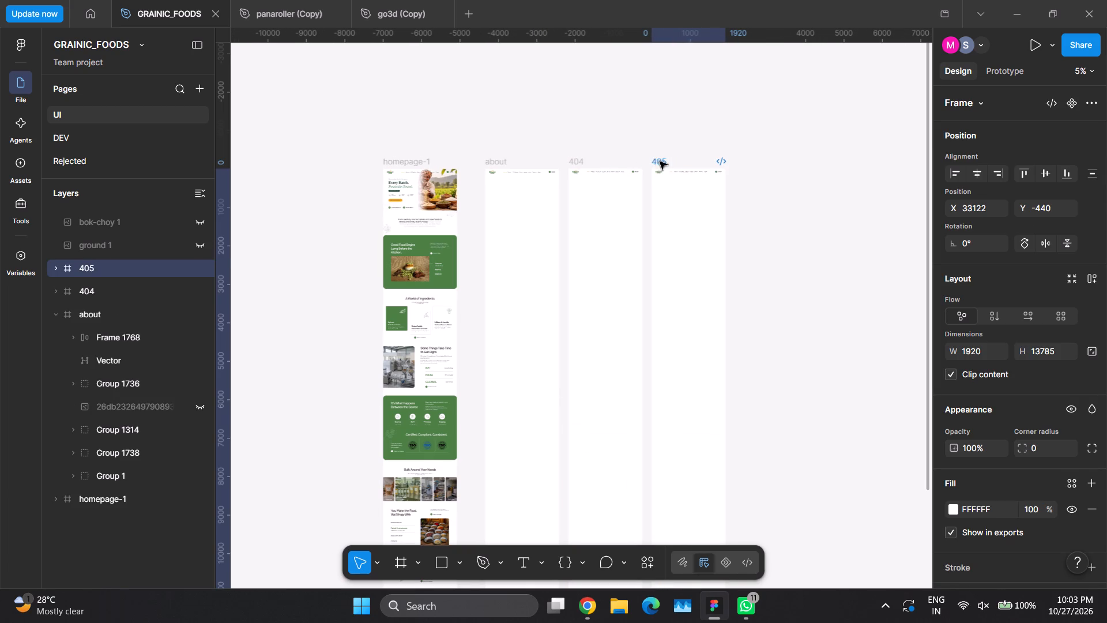
{"action": "double_click", "coordinate": [660, 162]}
{"action": "type", "text": "contact"}
{"action": "left_click", "coordinate": [635, 127]}
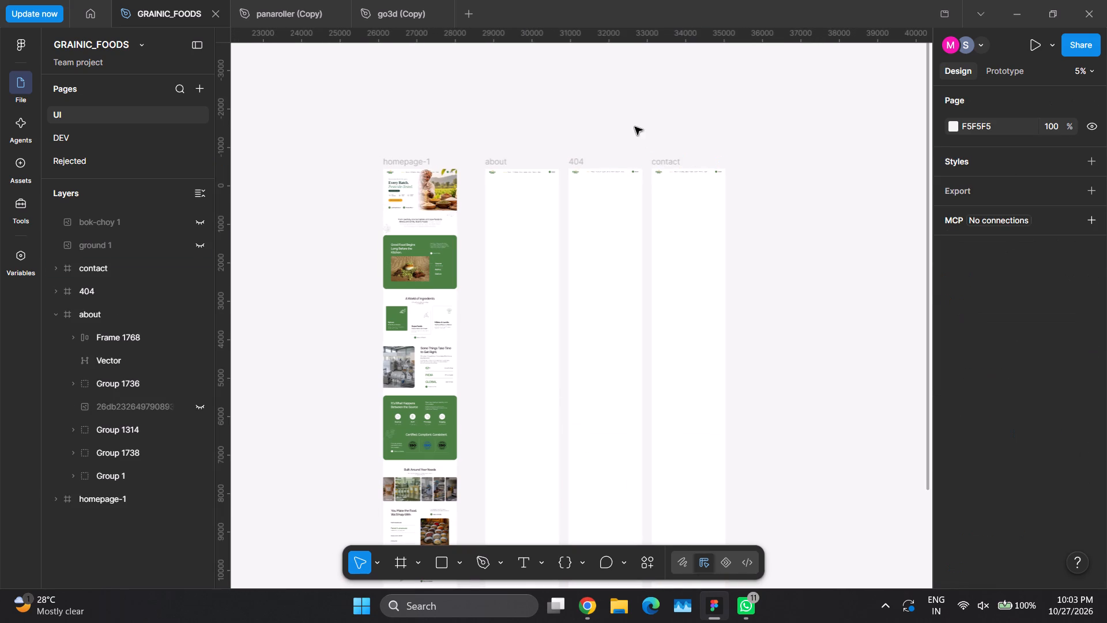
Duplicate the homepage heading "Good Food Begins Long Before the Kitchen." into the 404 frame at about X 447, Y 463.
{"action": "scroll", "coordinate": [639, 188], "scroll_direction": "down", "scroll_amount": 5, "text": "ctrl"}
{"action": "scroll", "coordinate": [639, 188], "scroll_direction": "up", "scroll_amount": 4, "text": "ctrl"}
{"action": "scroll", "coordinate": [637, 186], "scroll_direction": "down", "scroll_amount": 1, "text": "ctrl"}
{"action": "scroll", "coordinate": [637, 186], "scroll_direction": "up", "scroll_amount": 3, "text": "ctrl"}
{"action": "scroll", "coordinate": [637, 186], "scroll_direction": "down", "scroll_amount": 1, "text": "ctrl"}
{"action": "scroll", "coordinate": [637, 186], "scroll_direction": "up", "scroll_amount": 7, "text": "ctrl"}
{"action": "scroll", "coordinate": [637, 186], "scroll_direction": "down", "scroll_amount": 3, "text": "ctrl"}
{"action": "scroll", "coordinate": [634, 187], "scroll_direction": "up", "scroll_amount": 2, "text": "ctrl"}
{"action": "scroll", "coordinate": [634, 187], "scroll_direction": "down", "scroll_amount": 1, "text": "ctrl"}
{"action": "scroll", "coordinate": [634, 187], "scroll_direction": "up", "scroll_amount": 2, "text": "ctrl"}
{"action": "scroll", "coordinate": [634, 187], "scroll_direction": "down", "scroll_amount": 2, "text": "ctrl"}
{"action": "scroll", "coordinate": [634, 187], "scroll_direction": "up", "scroll_amount": 1, "text": "ctrl"}
{"action": "scroll", "coordinate": [634, 187], "scroll_direction": "down", "scroll_amount": 1, "text": "ctrl"}
{"action": "scroll", "coordinate": [634, 187], "scroll_direction": "up", "scroll_amount": 1, "text": "ctrl"}
{"action": "scroll", "coordinate": [634, 187], "scroll_direction": "down", "scroll_amount": 3, "text": "ctrl"}
{"action": "scroll", "coordinate": [634, 187], "scroll_direction": "up", "scroll_amount": 2, "text": "ctrl"}
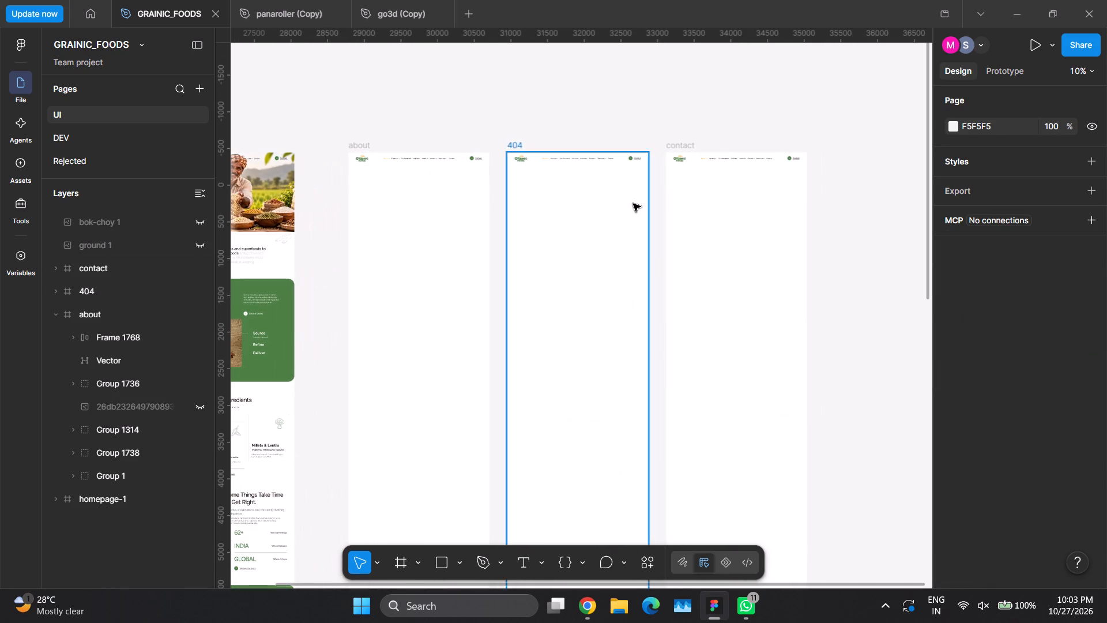
{"action": "key", "text": "space"}
{"action": "key", "text": "space"}
{"action": "key", "text": "space"}
{"action": "left_click_drag", "start_coordinate": [310, 142], "coordinate": [382, 149]}
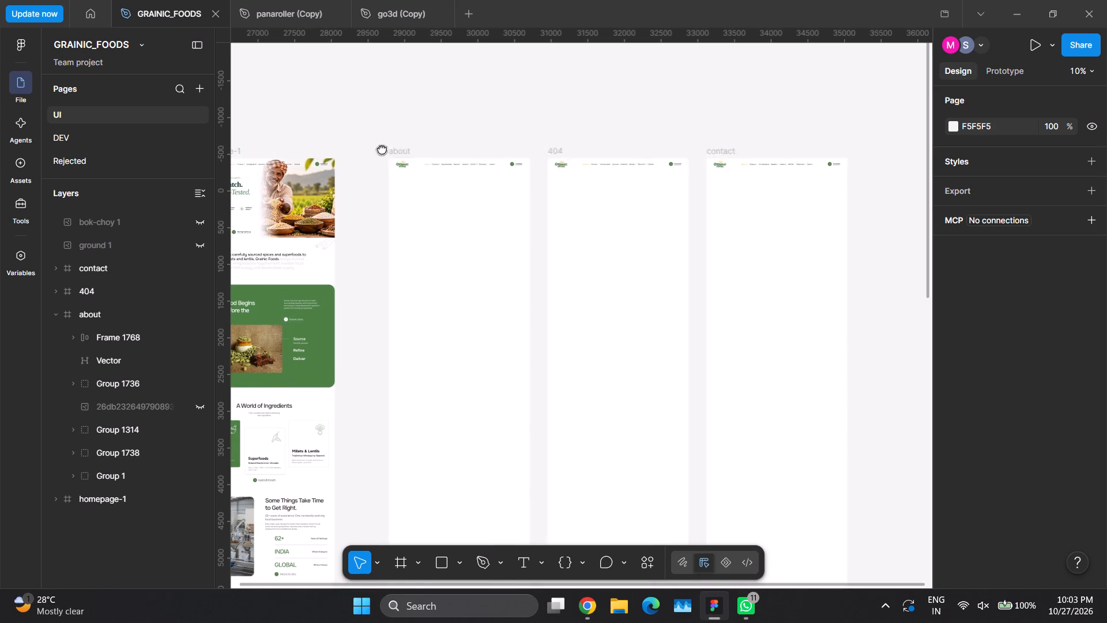
{"action": "left_click_drag", "start_coordinate": [382, 149], "coordinate": [419, 152]}
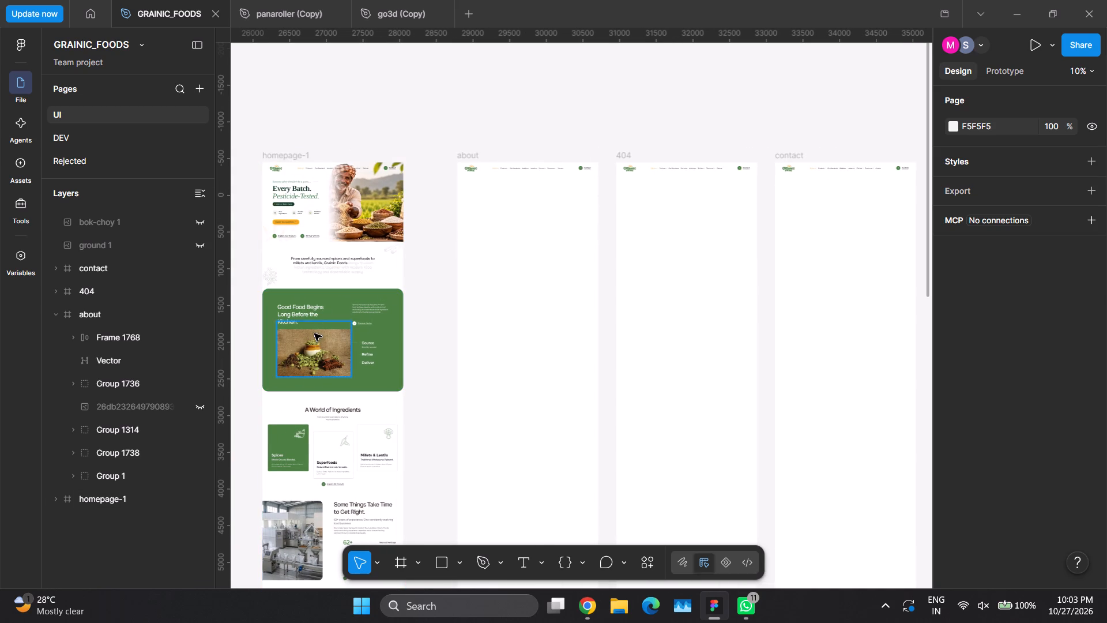
{"action": "left_click", "coordinate": [298, 307], "text": "ctrl"}
{"action": "left_click_drag", "start_coordinate": [288, 313], "coordinate": [662, 209], "text": "alt"}
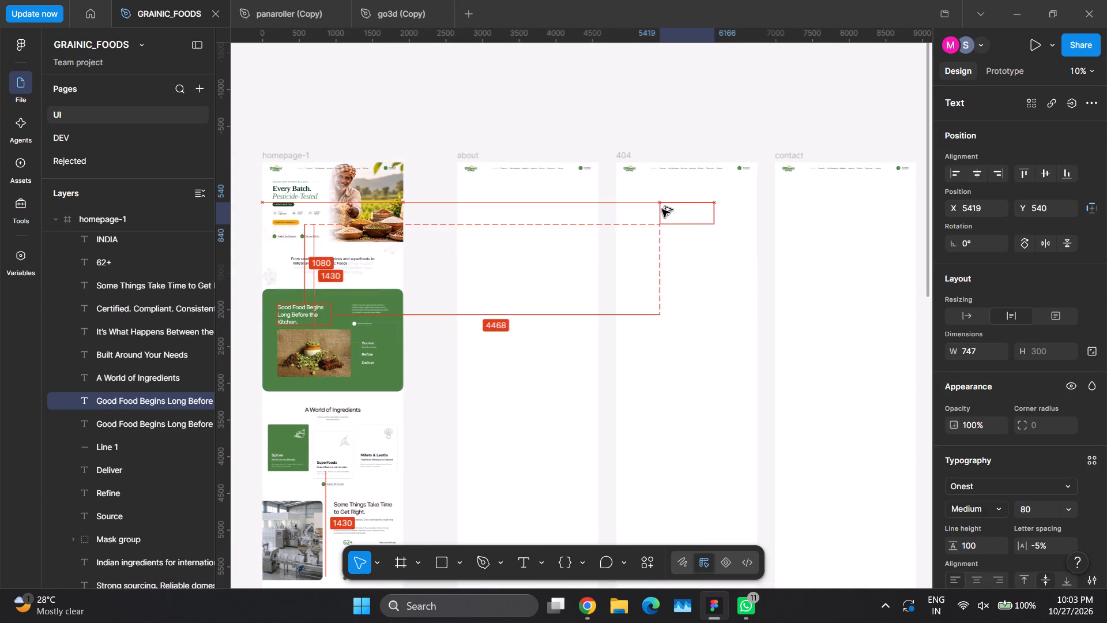
{"action": "left_click_drag", "start_coordinate": [662, 209], "coordinate": [660, 208], "text": "alt"}
Set the copied heading's fill to the page's green, 4B8044.
{"action": "scroll", "coordinate": [986, 561], "scroll_direction": "down", "scroll_amount": 4}
{"action": "scroll", "coordinate": [984, 558], "scroll_direction": "up", "scroll_amount": 2}
{"action": "scroll", "coordinate": [983, 557], "scroll_direction": "down", "scroll_amount": 3}
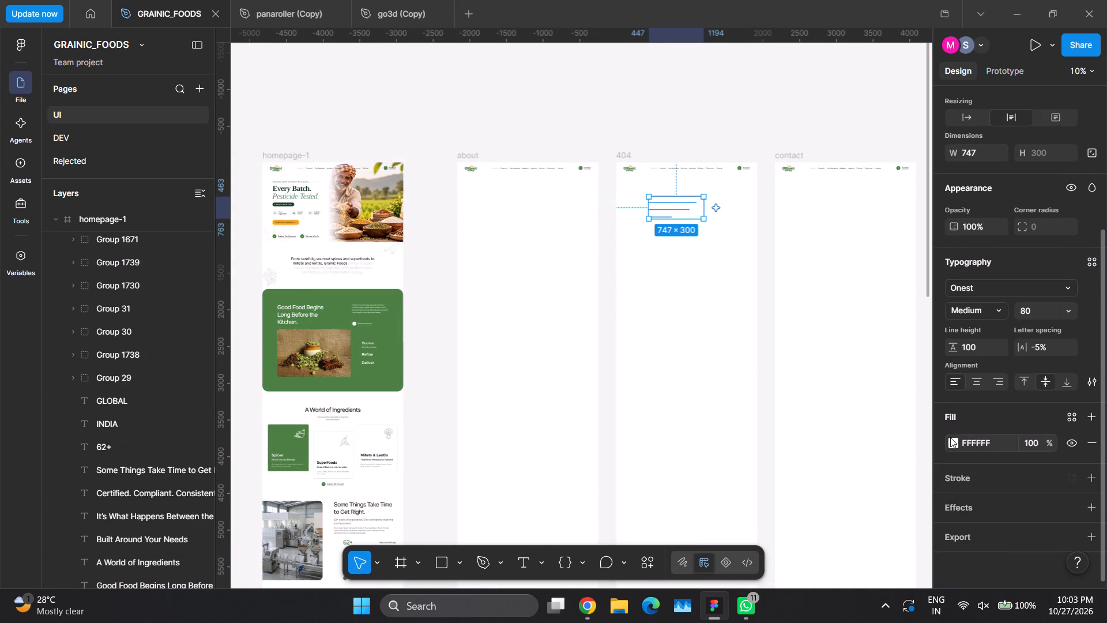
{"action": "left_click", "coordinate": [951, 438]}
{"action": "left_click", "coordinate": [777, 523]}
{"action": "left_click", "coordinate": [716, 76]}
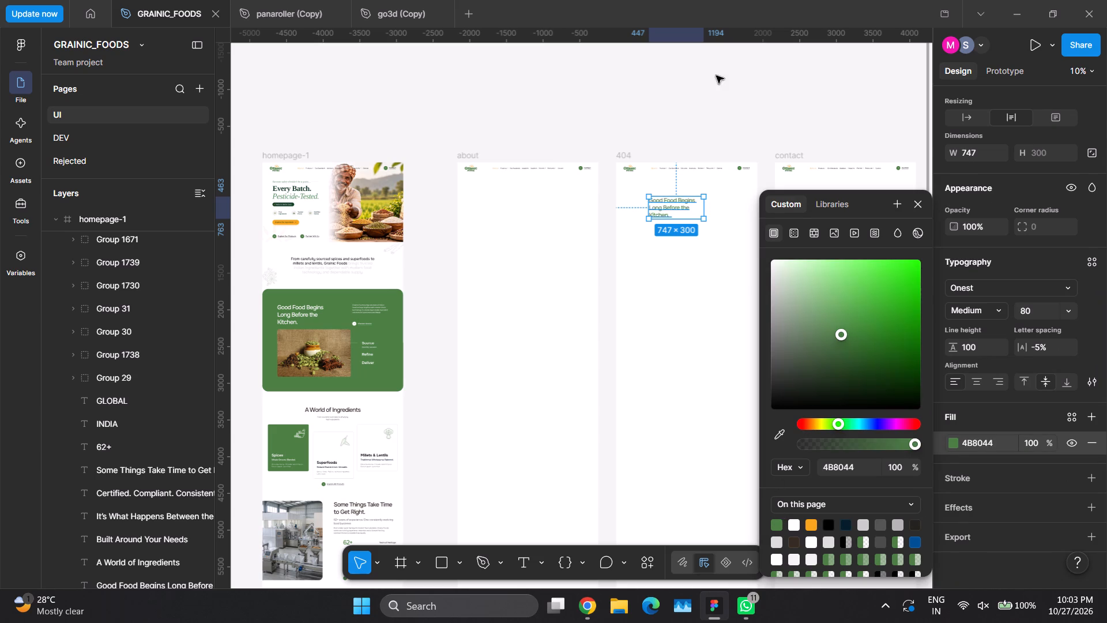
Replace the green heading text in the 404 frame with "4".
{"action": "scroll", "coordinate": [763, 118], "scroll_direction": "up", "scroll_amount": 4, "text": "ctrl"}
{"action": "scroll", "coordinate": [763, 120], "scroll_direction": "down", "scroll_amount": 1, "text": "ctrl"}
{"action": "scroll", "coordinate": [726, 234], "scroll_direction": "up", "scroll_amount": 6, "text": "ctrl"}
{"action": "scroll", "coordinate": [726, 234], "scroll_direction": "down", "scroll_amount": 1, "text": "ctrl"}
{"action": "scroll", "coordinate": [726, 233], "scroll_direction": "up", "scroll_amount": 2, "text": "ctrl"}
{"action": "scroll", "coordinate": [725, 233], "scroll_direction": "down", "scroll_amount": 1, "text": "ctrl"}
{"action": "scroll", "coordinate": [711, 213], "scroll_direction": "up", "scroll_amount": 5, "text": "ctrl"}
{"action": "scroll", "coordinate": [711, 213], "scroll_direction": "down", "scroll_amount": 3, "text": "ctrl"}
{"action": "scroll", "coordinate": [711, 212], "scroll_direction": "up", "scroll_amount": 7, "text": "ctrl"}
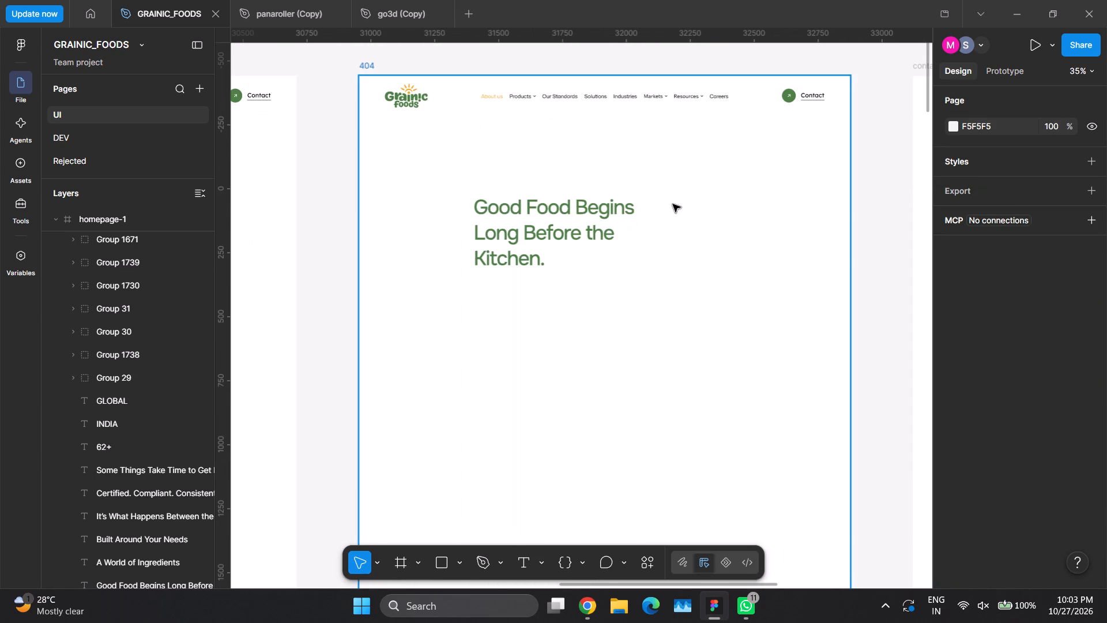
{"action": "double_click", "coordinate": [579, 208]}
{"action": "key", "text": "4"}
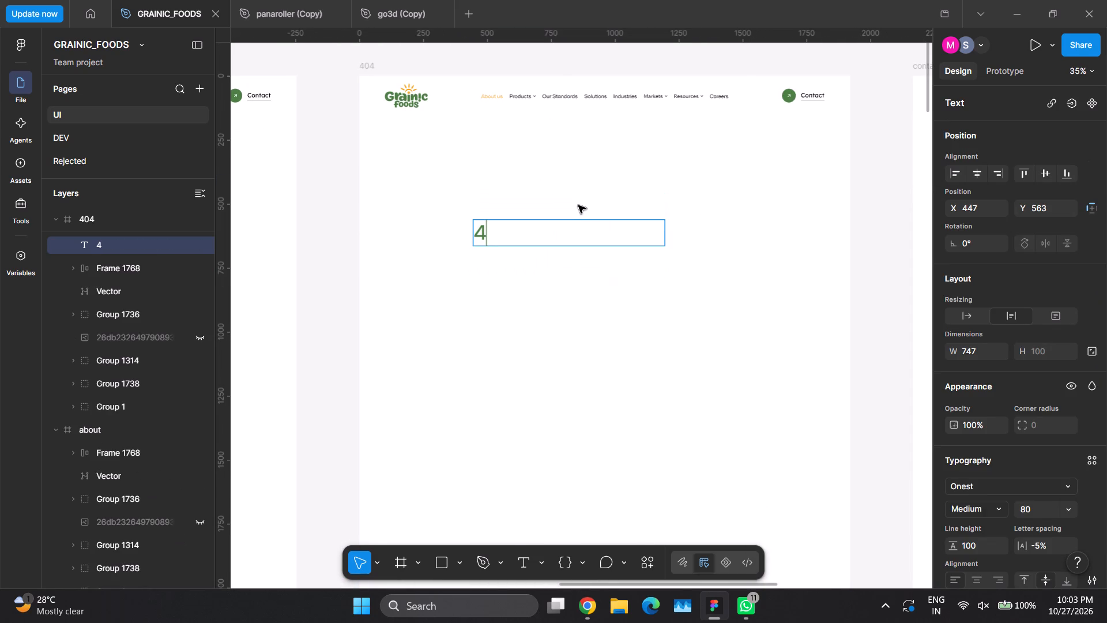
{"action": "left_click", "coordinate": [576, 201]}
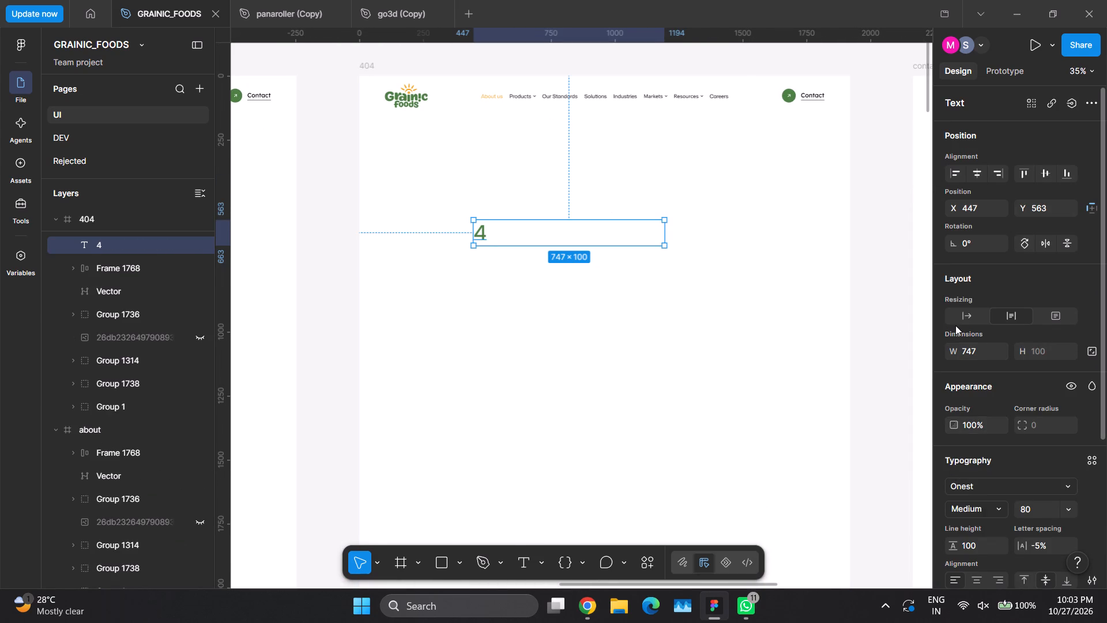
Set the "4" text to auto width and its font size to 120.
{"action": "left_click", "coordinate": [961, 318]}
{"action": "left_click", "coordinate": [1048, 512]}
{"action": "type", "text": "120"}
{"action": "key", "text": "Return"}
{"action": "left_click", "coordinate": [974, 546]}
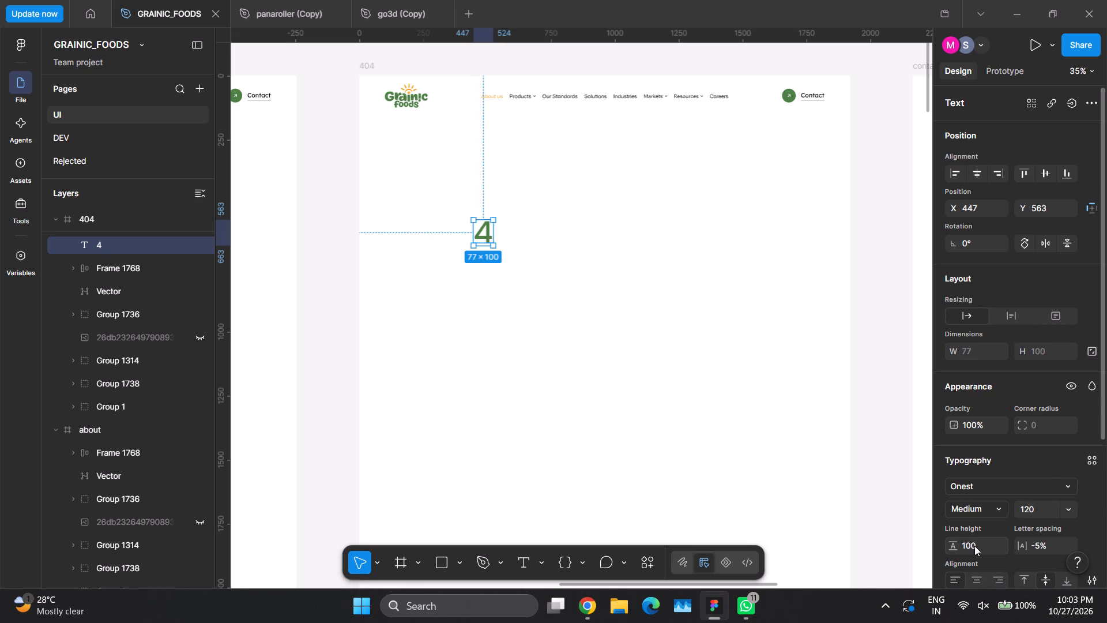
Set the "4" text's font size to 200 and its line height to 210.
{"action": "left_click", "coordinate": [1022, 510]}
{"action": "key", "text": "2"}
{"action": "key", "text": "Right"}
{"action": "key", "text": "BackSpace"}
{"action": "key", "text": "0"}
{"action": "key", "text": "Return"}
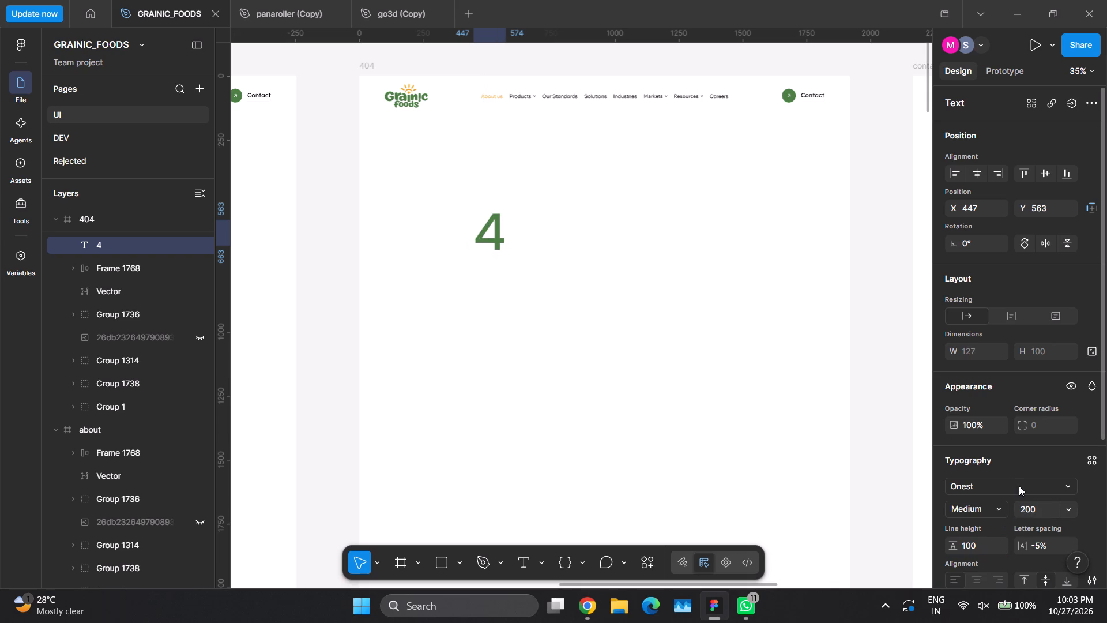
{"action": "left_click", "coordinate": [781, 314]}
{"action": "left_click", "coordinate": [491, 231]}
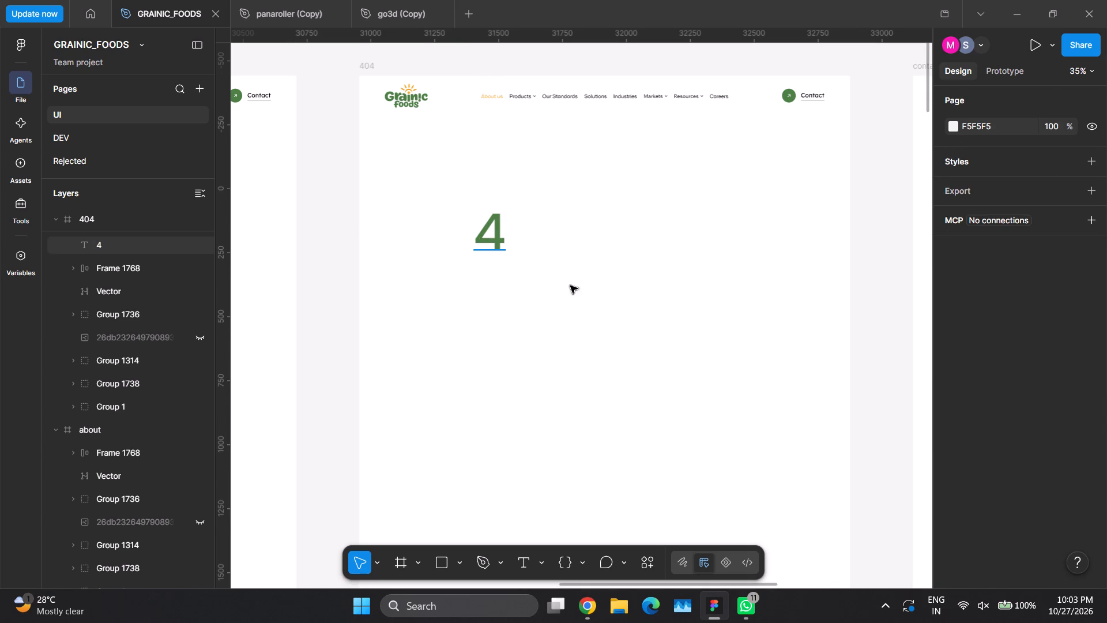
{"action": "left_click", "coordinate": [988, 546]}
{"action": "key", "text": "2"}
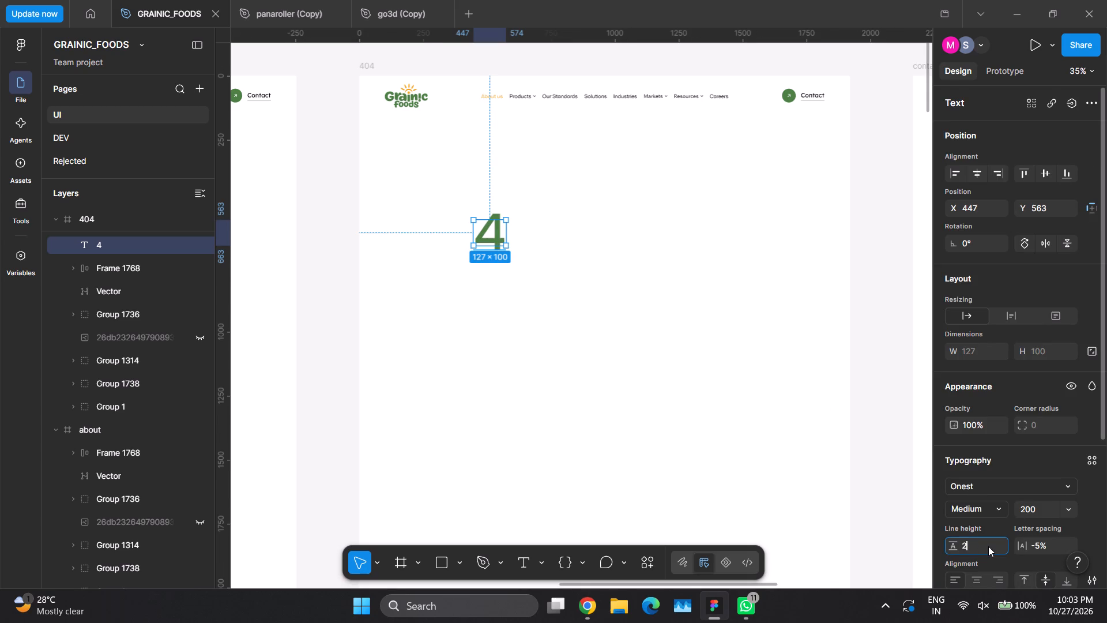
{"action": "type", "text": "10"}
{"action": "key", "text": "Return"}
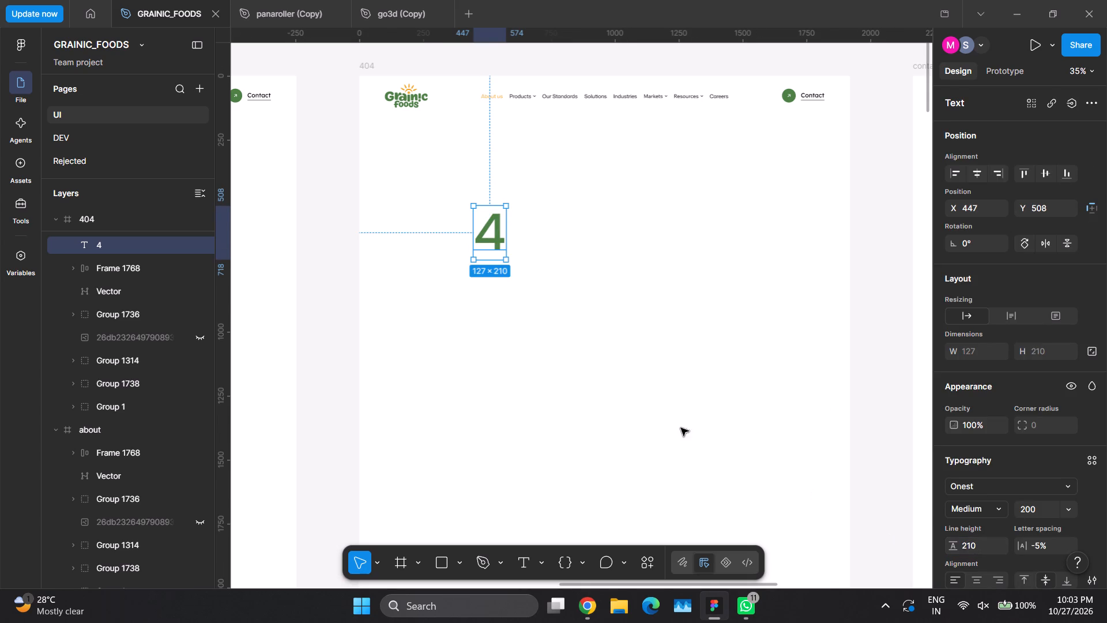
Shift the "4" to Y 516 and duplicate it on the same line, leaving a gap for a middle character.
{"action": "left_click_drag", "start_coordinate": [488, 232], "coordinate": [541, 234]}
{"action": "left_click_drag", "start_coordinate": [540, 235], "coordinate": [656, 235], "text": "alt+shift"}
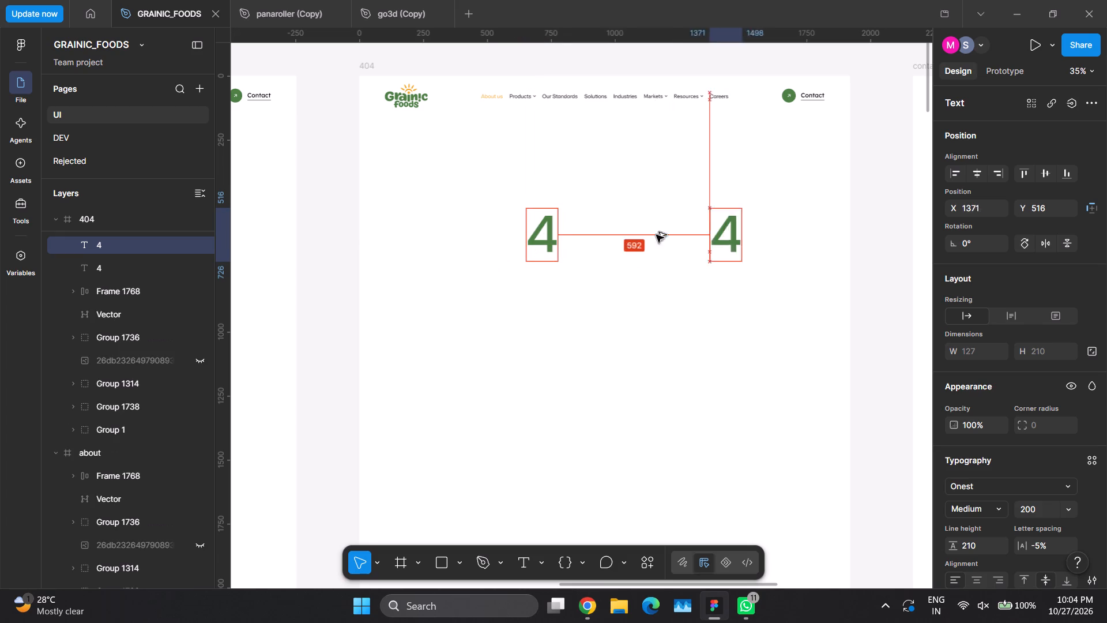
{"action": "left_click_drag", "start_coordinate": [656, 235], "coordinate": [631, 226], "text": "alt+shift"}
Duplicate the logo's orange sun shapes (rays, arc and dot) into the gap between the two 4s.
{"action": "double_click", "coordinate": [410, 90]}
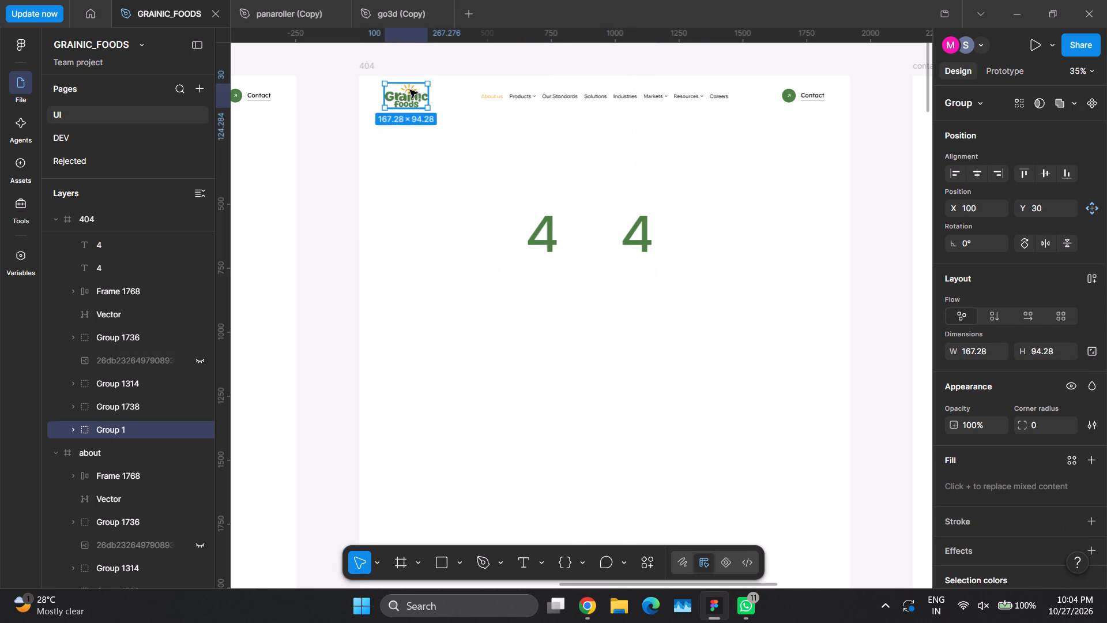
{"action": "left_click", "coordinate": [435, 107]}
{"action": "scroll", "coordinate": [424, 93], "scroll_direction": "up", "scroll_amount": 1, "text": "ctrl"}
{"action": "scroll", "coordinate": [424, 93], "scroll_direction": "down", "scroll_amount": 2, "text": "ctrl"}
{"action": "scroll", "coordinate": [424, 93], "scroll_direction": "up", "scroll_amount": 7, "text": "ctrl"}
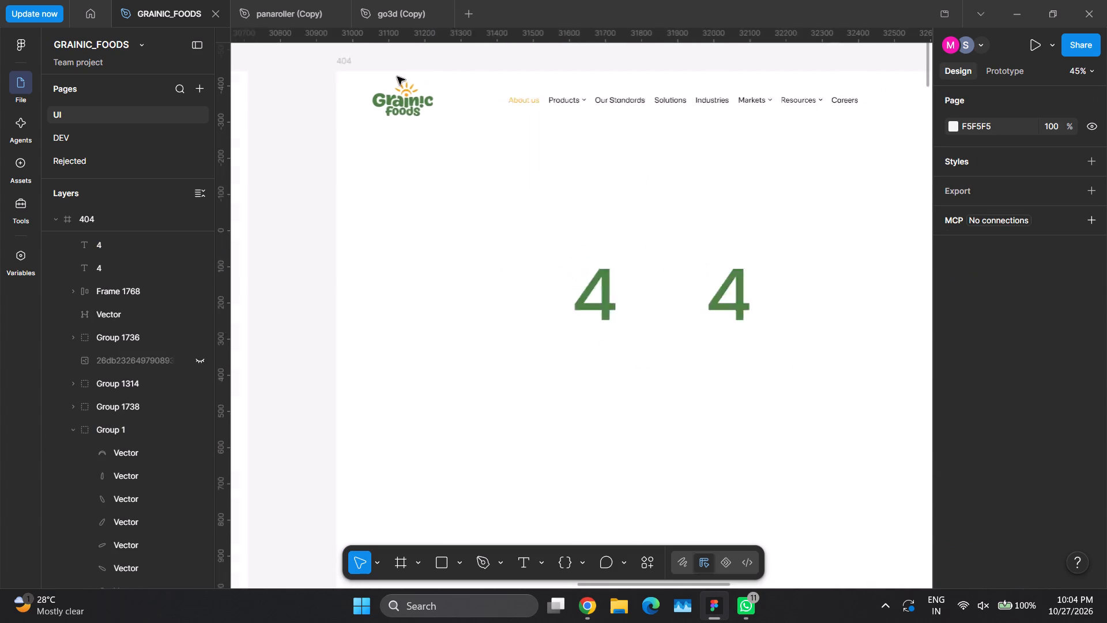
{"action": "scroll", "coordinate": [397, 77], "scroll_direction": "up", "scroll_amount": 6, "text": "ctrl"}
{"action": "scroll", "coordinate": [412, 93], "scroll_direction": "down", "scroll_amount": 1, "text": "ctrl"}
{"action": "scroll", "coordinate": [413, 93], "scroll_direction": "up", "scroll_amount": 1, "text": "ctrl"}
{"action": "left_click", "coordinate": [409, 110], "text": "ctrl"}
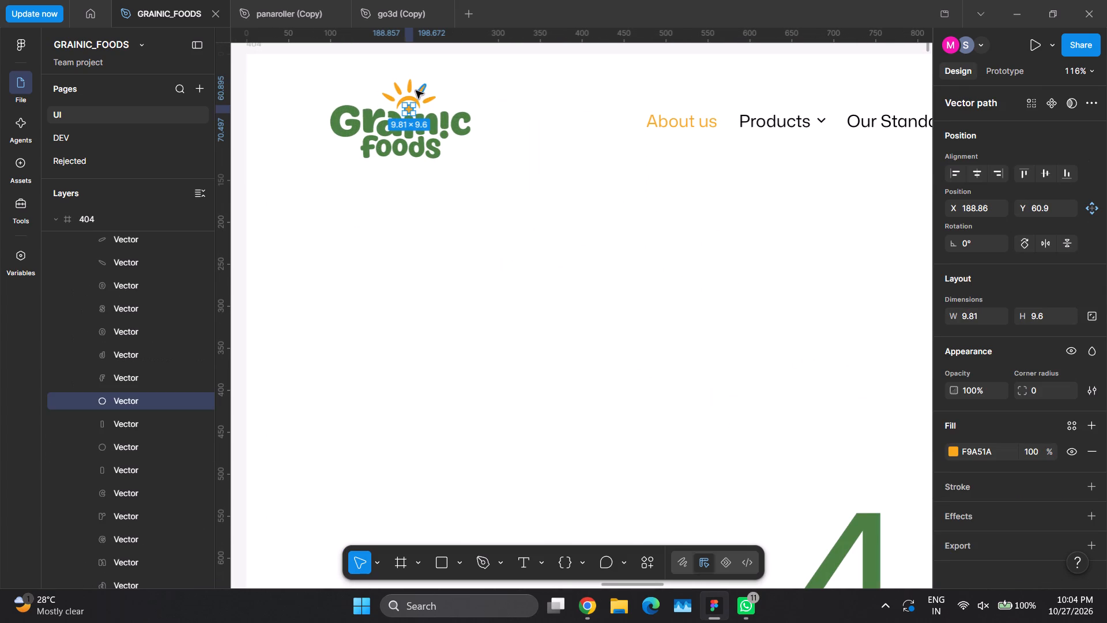
{"action": "left_click_drag", "start_coordinate": [379, 68], "coordinate": [434, 101], "text": "ctrl"}
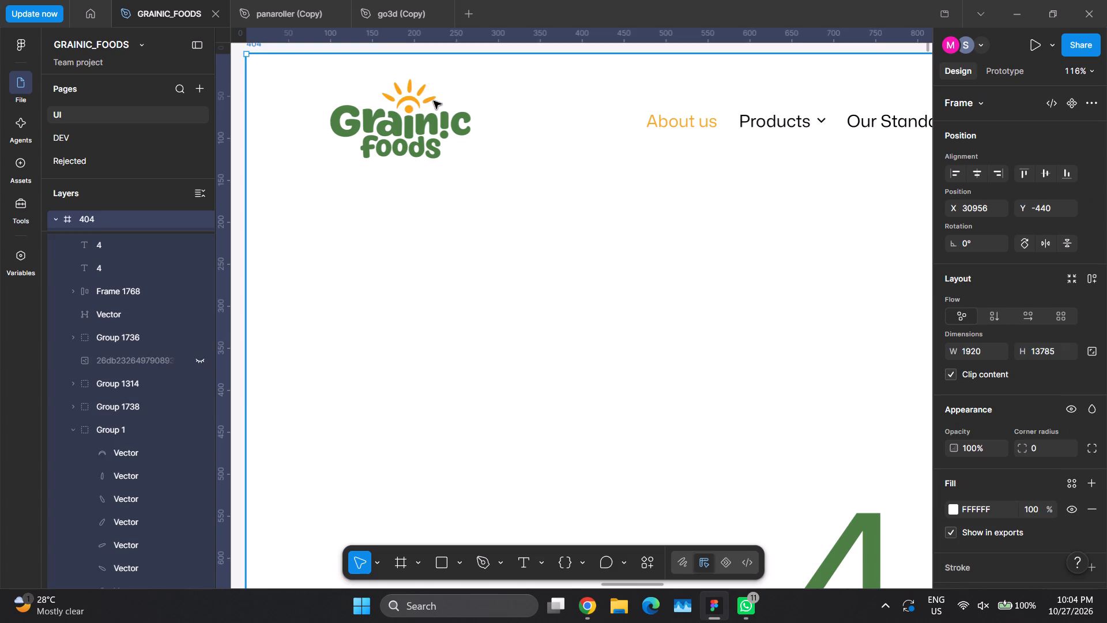
{"action": "left_click_drag", "start_coordinate": [434, 101], "coordinate": [432, 106], "text": "ctrl"}
{"action": "scroll", "coordinate": [381, 66], "scroll_direction": "down", "scroll_amount": 2, "text": "ctrl"}
{"action": "scroll", "coordinate": [381, 66], "scroll_direction": "up", "scroll_amount": 3, "text": "ctrl"}
{"action": "scroll", "coordinate": [381, 66], "scroll_direction": "down", "scroll_amount": 6, "text": "ctrl"}
{"action": "scroll", "coordinate": [383, 67], "scroll_direction": "up", "scroll_amount": 1, "text": "ctrl"}
{"action": "scroll", "coordinate": [383, 69], "scroll_direction": "down", "scroll_amount": 8, "text": "ctrl"}
{"action": "left_click_drag", "start_coordinate": [395, 82], "coordinate": [633, 309], "text": "alt"}
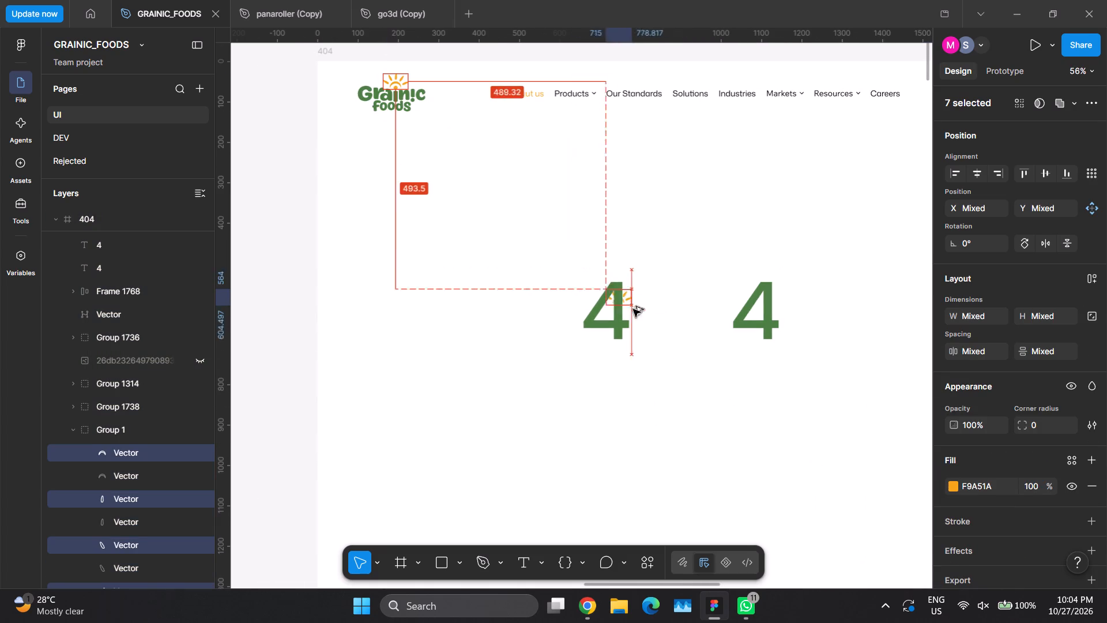
{"action": "left_click_drag", "start_coordinate": [633, 309], "coordinate": [673, 308], "text": "alt"}
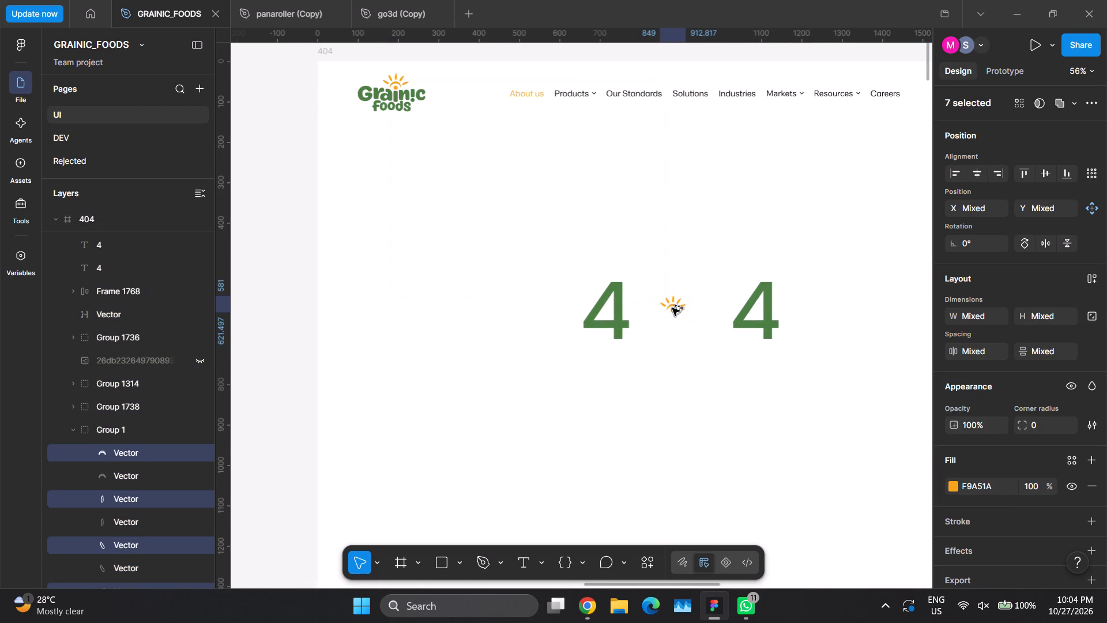
Enlarge the copied sun shapes to about 172 × 110 and place them at about X 785, Y 516.
{"action": "left_click_drag", "start_coordinate": [674, 313], "coordinate": [673, 326], "text": "alt+shift"}
{"action": "left_click_drag", "start_coordinate": [672, 303], "coordinate": [673, 311]}
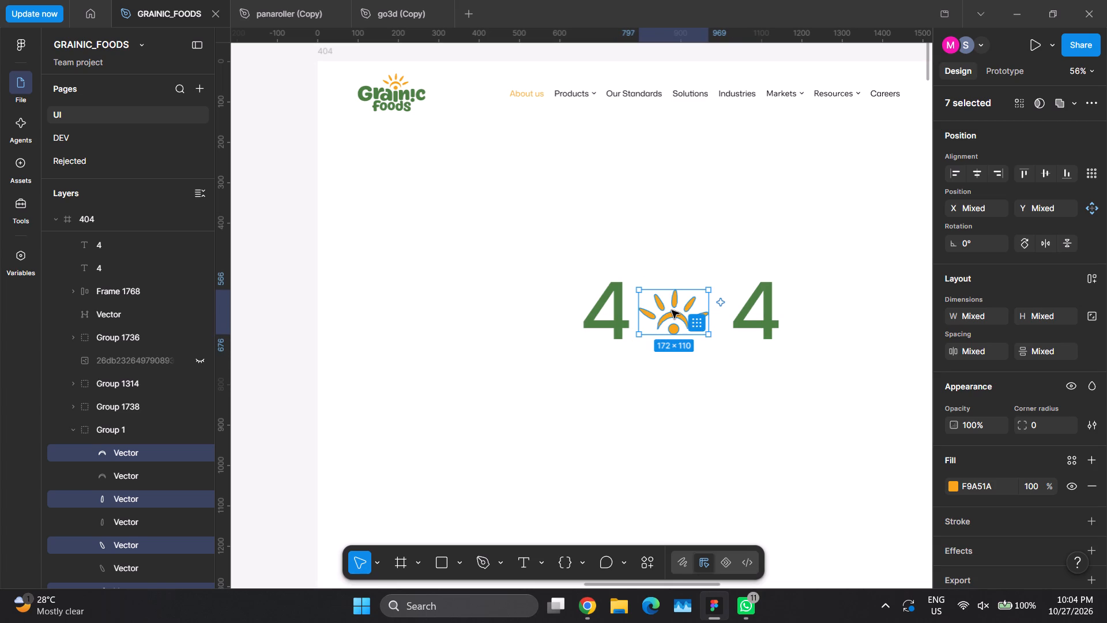
{"action": "left_click_drag", "start_coordinate": [672, 311], "coordinate": [671, 295]}
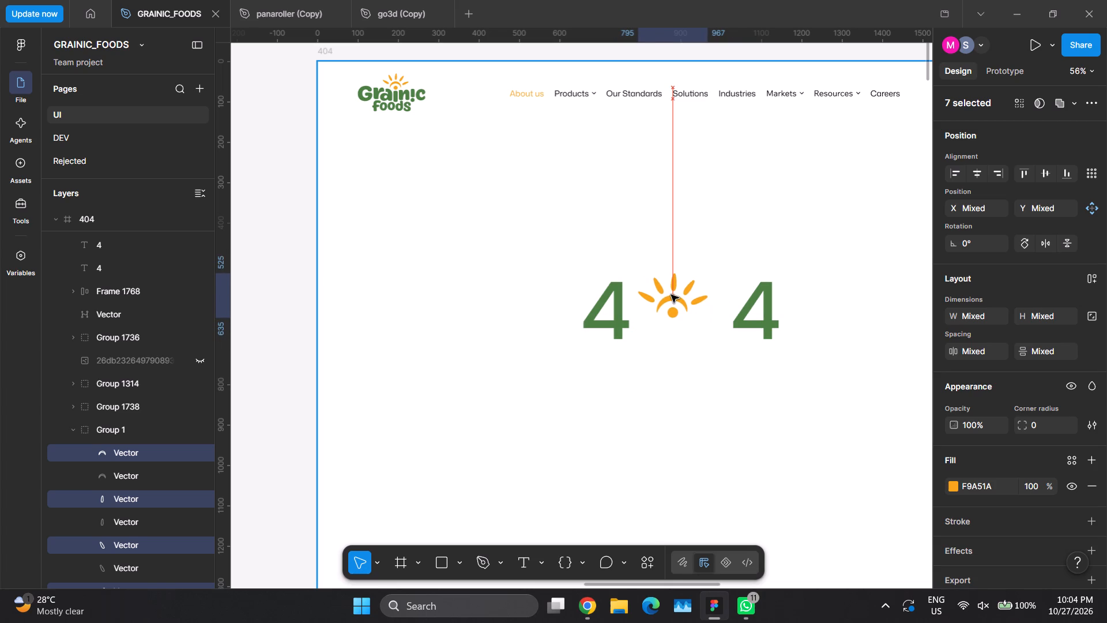
{"action": "left_click_drag", "start_coordinate": [671, 295], "coordinate": [667, 293]}
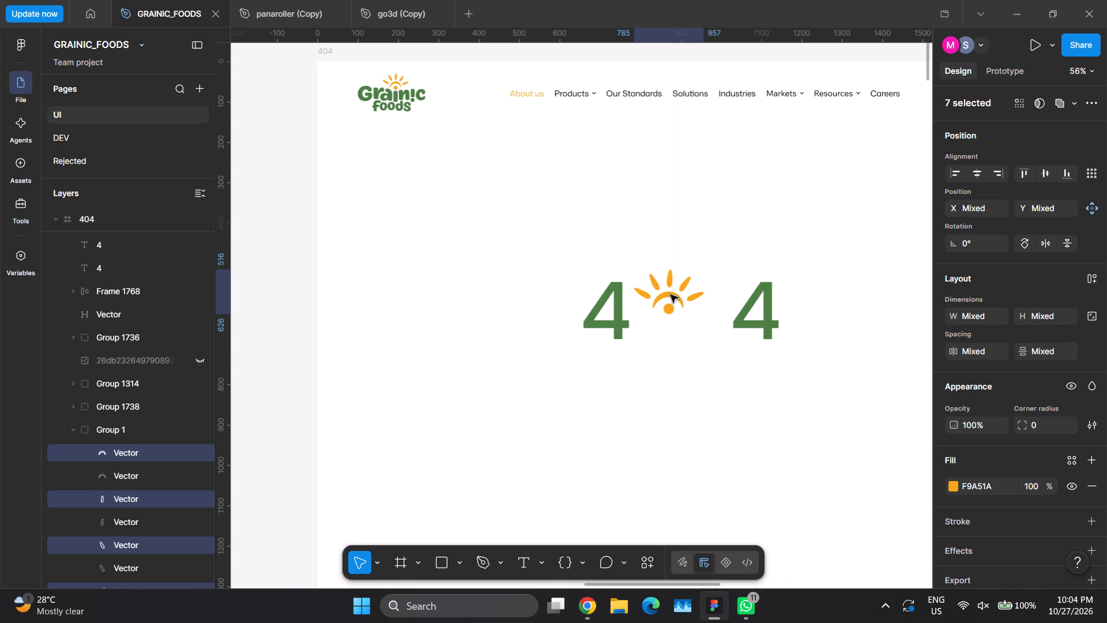
Move the seven enlarged sun vectors out of the logo's group and group them separately within the 404 frame.
{"action": "left_click", "coordinate": [670, 322]}
{"action": "left_click", "coordinate": [671, 295], "text": "ctrl"}
{"action": "left_click", "coordinate": [667, 256]}
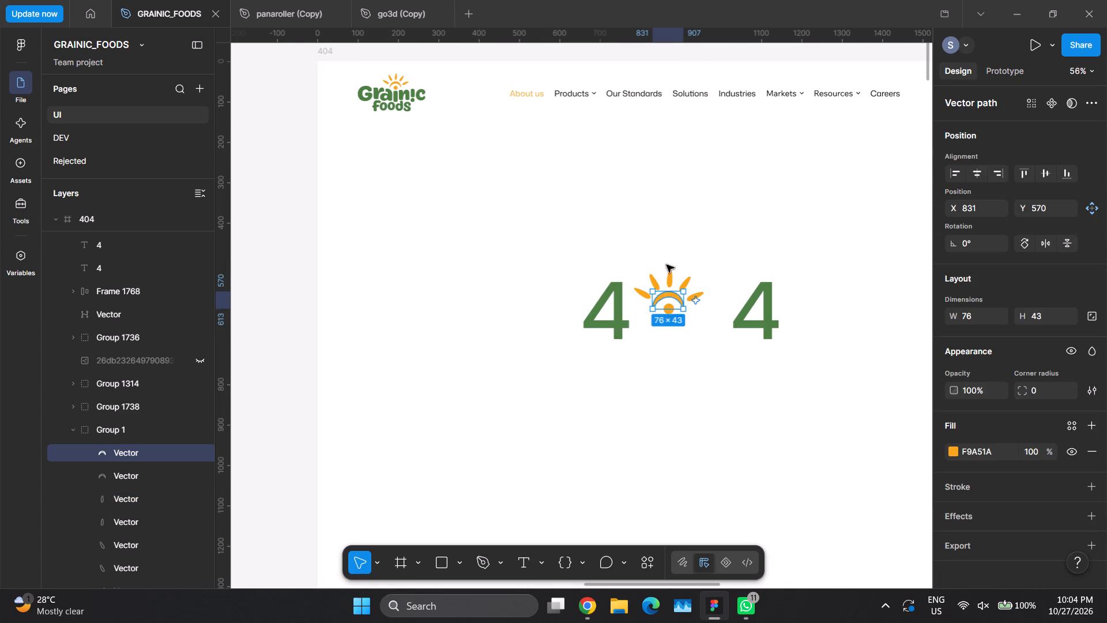
{"action": "left_click", "coordinate": [654, 282]}
{"action": "right_click", "coordinate": [654, 283]}
{"action": "left_click", "coordinate": [651, 362]}
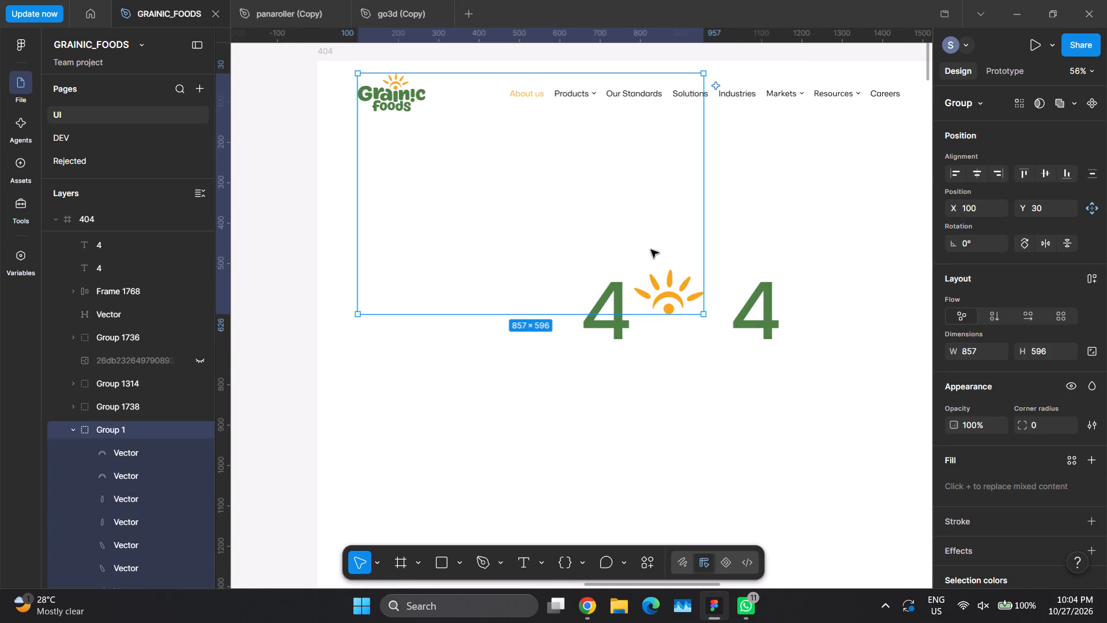
{"action": "left_click_drag", "start_coordinate": [630, 249], "coordinate": [708, 330], "text": "ctrl"}
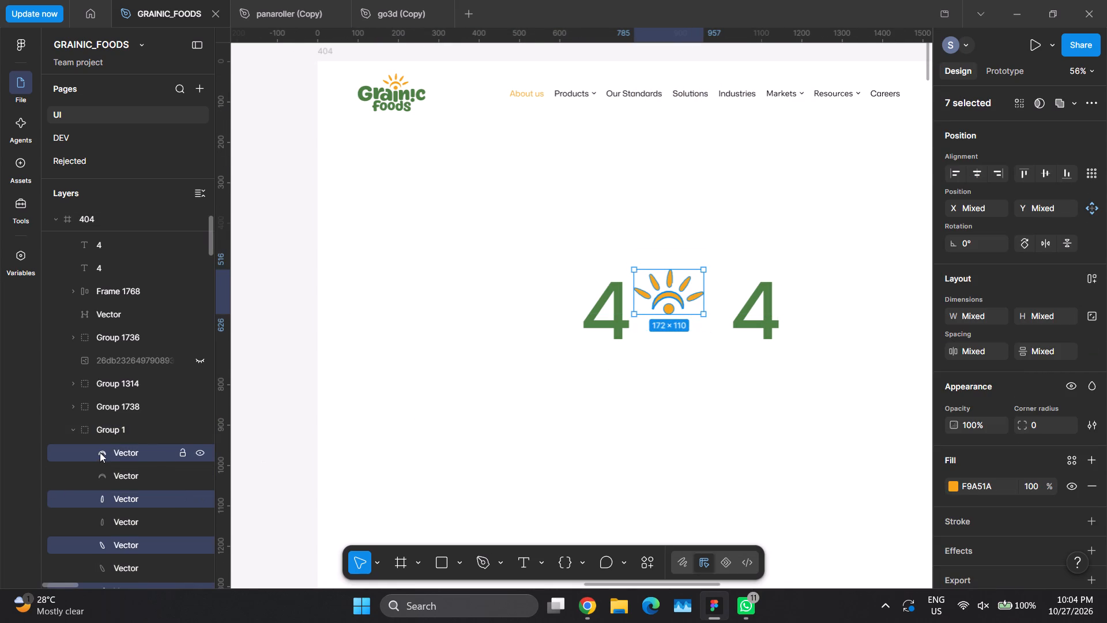
{"action": "left_click_drag", "start_coordinate": [101, 452], "coordinate": [84, 416]}
{"action": "key", "text": "ctrl+g"}
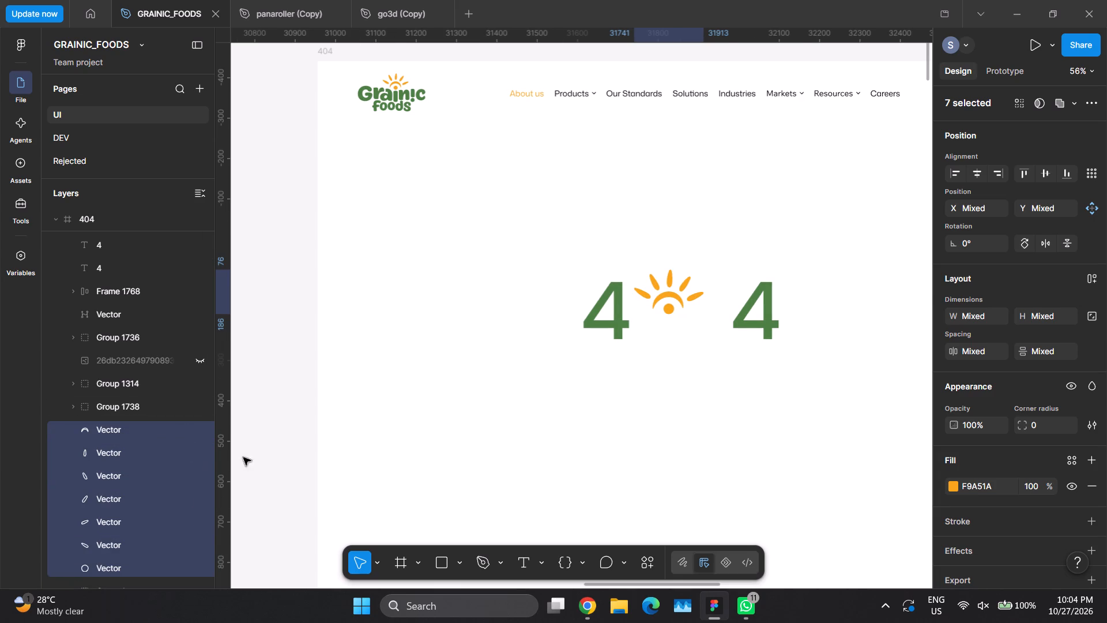
Duplicate the sun's arc below the dot at about X 831, Y 645 and flip the copy vertically.
{"action": "left_click", "coordinate": [766, 333]}
{"action": "left_click", "coordinate": [671, 294], "text": "ctrl"}
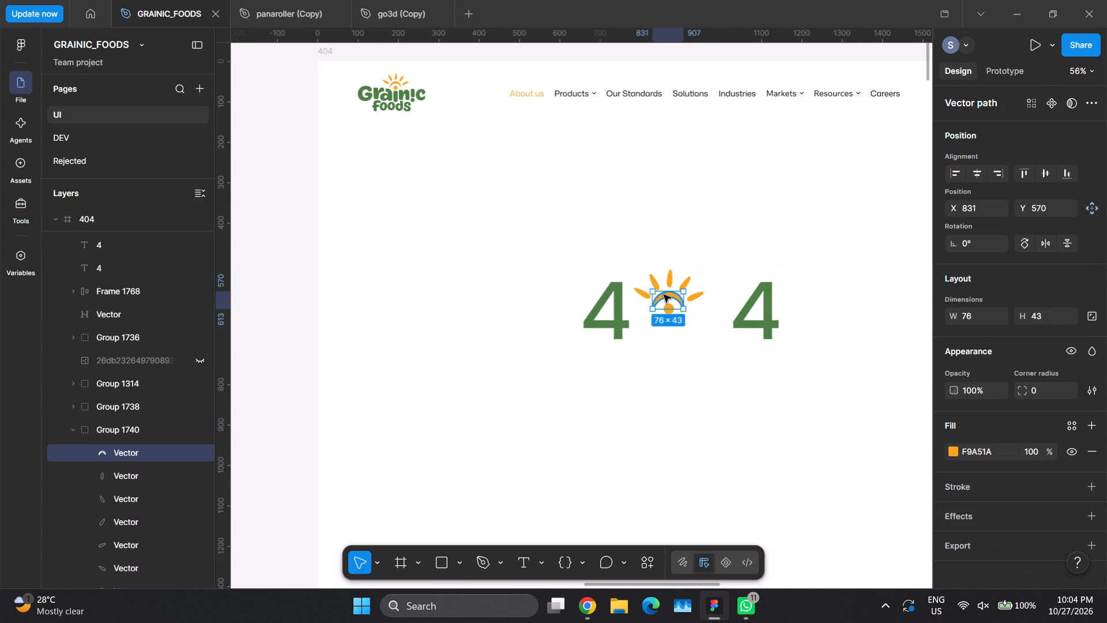
{"action": "left_click_drag", "start_coordinate": [665, 294], "coordinate": [664, 324], "text": "alt"}
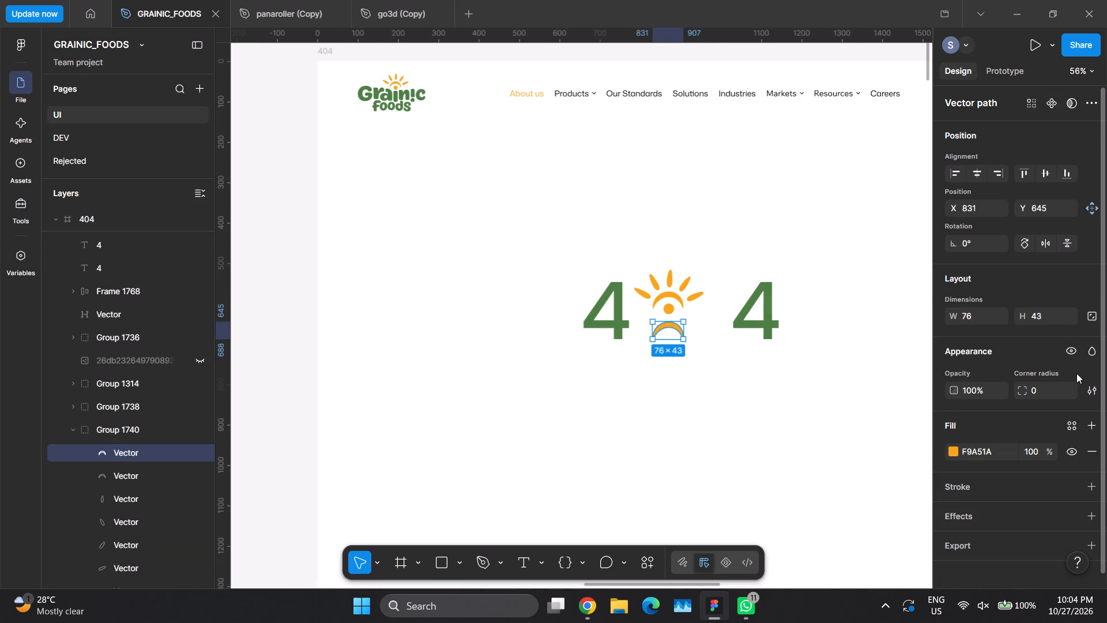
{"action": "left_click", "coordinate": [1064, 243]}
{"action": "left_click", "coordinate": [713, 351]}
Place the dot between the upper and lower arcs and even out the vertical spacing of the three shapes.
{"action": "scroll", "coordinate": [682, 327], "scroll_direction": "up", "scroll_amount": 5, "text": "ctrl"}
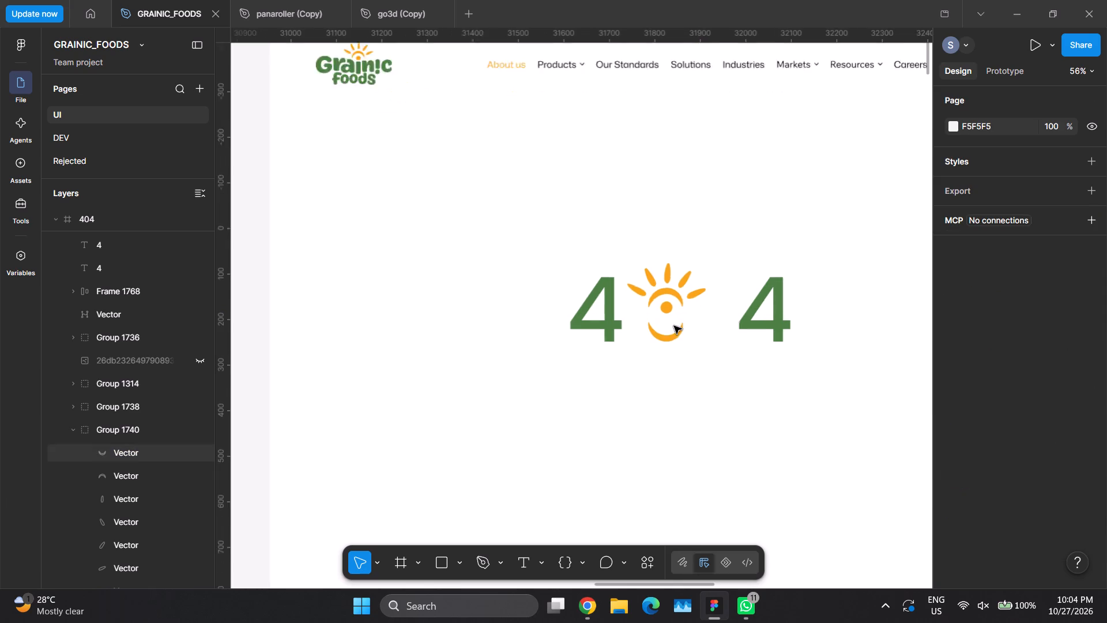
{"action": "scroll", "coordinate": [674, 326], "scroll_direction": "up", "scroll_amount": 2, "text": "ctrl"}
{"action": "left_click", "coordinate": [661, 298], "text": "ctrl"}
{"action": "left_click_drag", "start_coordinate": [655, 290], "coordinate": [657, 302]}
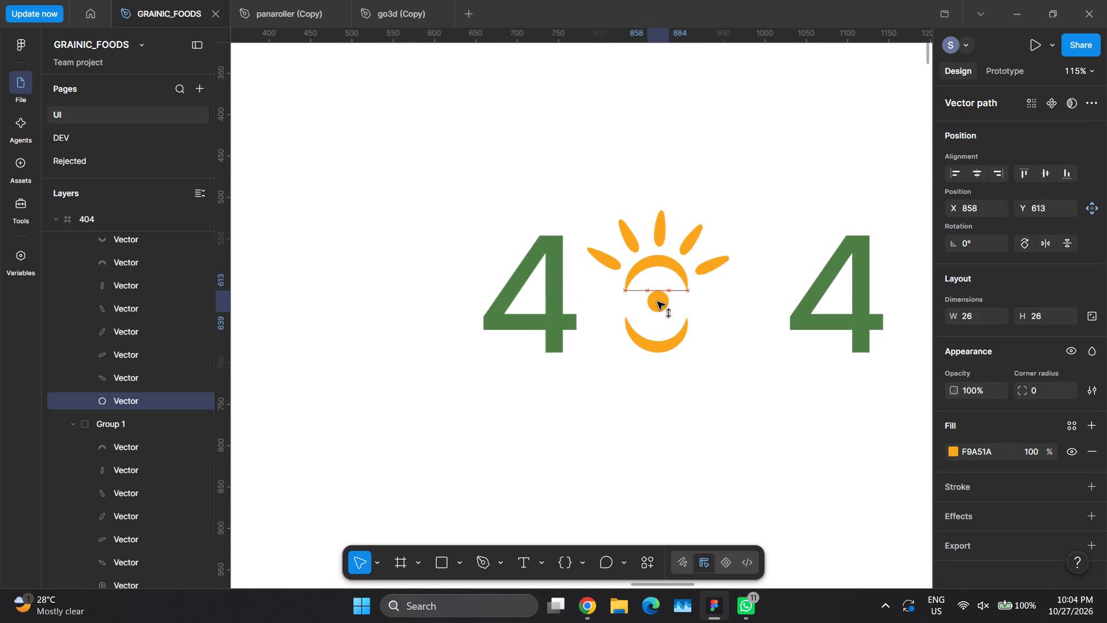
{"action": "left_click_drag", "start_coordinate": [657, 302], "coordinate": [654, 303]}
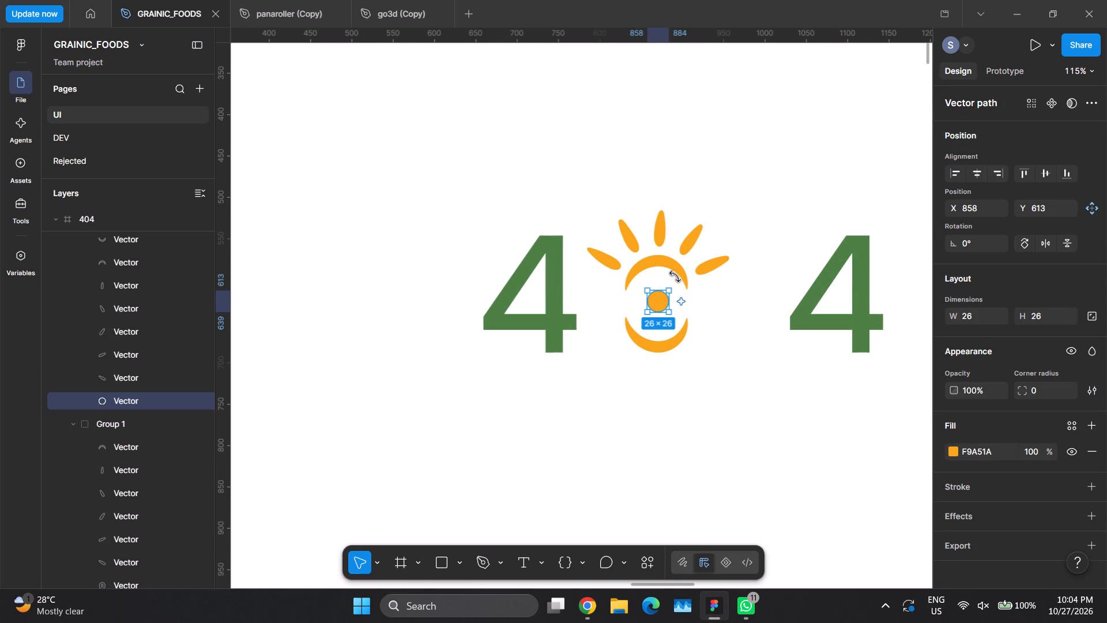
{"action": "left_click", "coordinate": [677, 271], "text": "shift"}
{"action": "left_click", "coordinate": [669, 350], "text": "shift"}
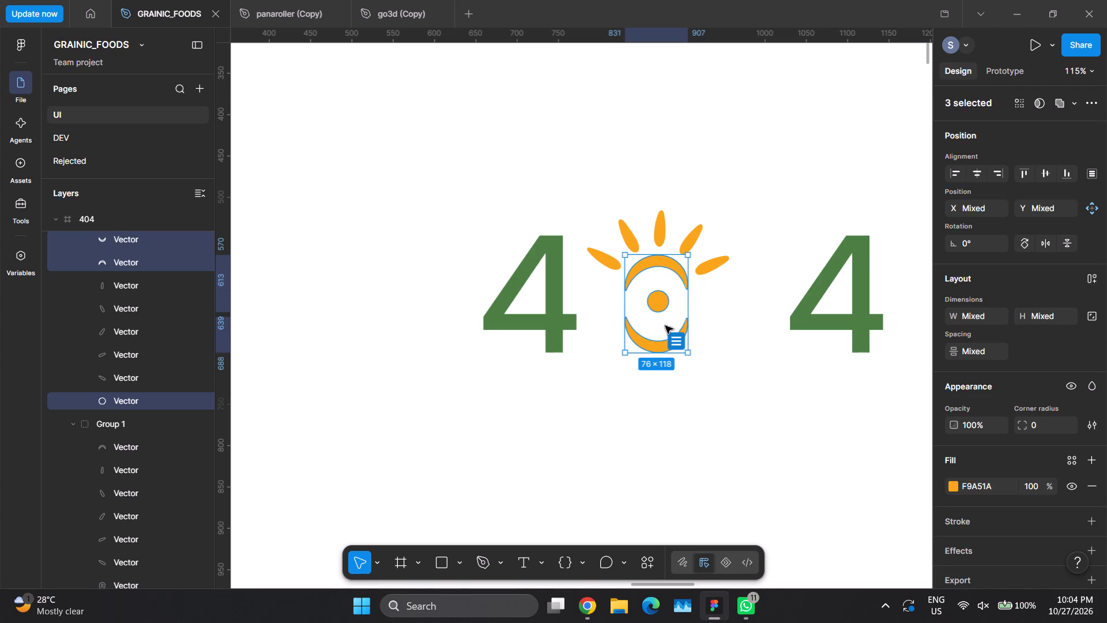
{"action": "left_click", "coordinate": [675, 340]}
{"action": "double_click", "coordinate": [758, 321]}
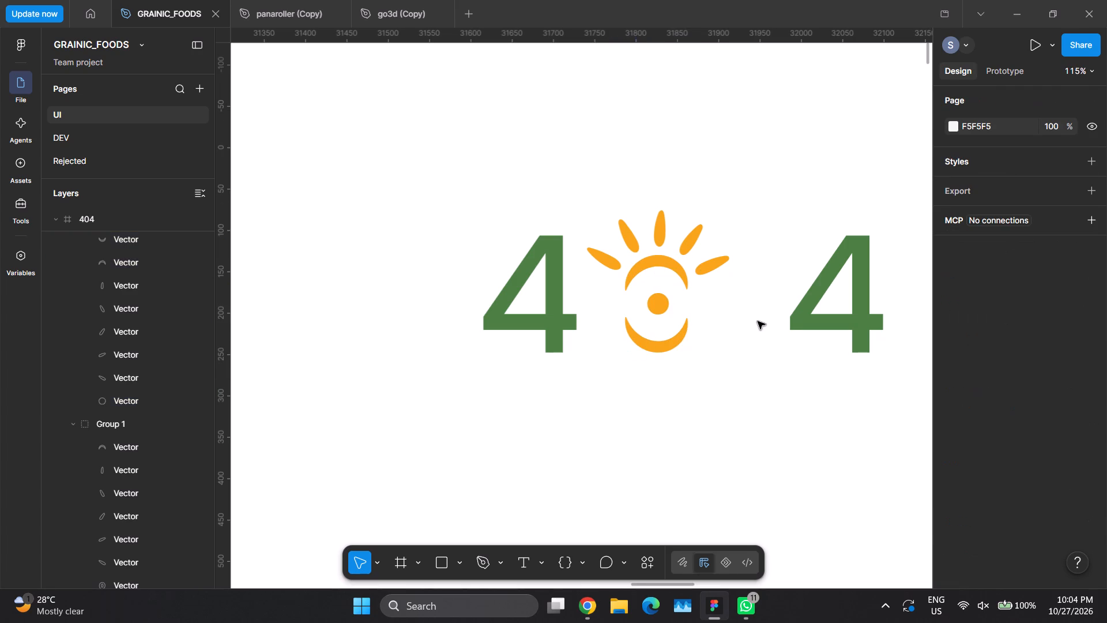
Move the second "4" closer to the sun graphic, to about X 977, Y 516.
{"action": "scroll", "coordinate": [622, 328], "scroll_direction": "down", "scroll_amount": 3, "text": "ctrl"}
{"action": "scroll", "coordinate": [591, 322], "scroll_direction": "up", "scroll_amount": 1, "text": "ctrl"}
{"action": "scroll", "coordinate": [567, 312], "scroll_direction": "down", "scroll_amount": 1, "text": "ctrl"}
{"action": "scroll", "coordinate": [567, 312], "scroll_direction": "up", "scroll_amount": 4, "text": "ctrl"}
{"action": "scroll", "coordinate": [567, 312], "scroll_direction": "down", "scroll_amount": 2, "text": "ctrl"}
{"action": "scroll", "coordinate": [567, 312], "scroll_direction": "up", "scroll_amount": 3, "text": "ctrl"}
{"action": "scroll", "coordinate": [567, 312], "scroll_direction": "down", "scroll_amount": 10, "text": "ctrl"}
{"action": "scroll", "coordinate": [567, 313], "scroll_direction": "up", "scroll_amount": 3, "text": "ctrl"}
{"action": "scroll", "coordinate": [567, 313], "scroll_direction": "down", "scroll_amount": 1, "text": "ctrl"}
{"action": "scroll", "coordinate": [567, 313], "scroll_direction": "up", "scroll_amount": 1, "text": "ctrl"}
{"action": "scroll", "coordinate": [567, 313], "scroll_direction": "down", "scroll_amount": 1, "text": "ctrl"}
{"action": "left_click", "coordinate": [709, 313]}
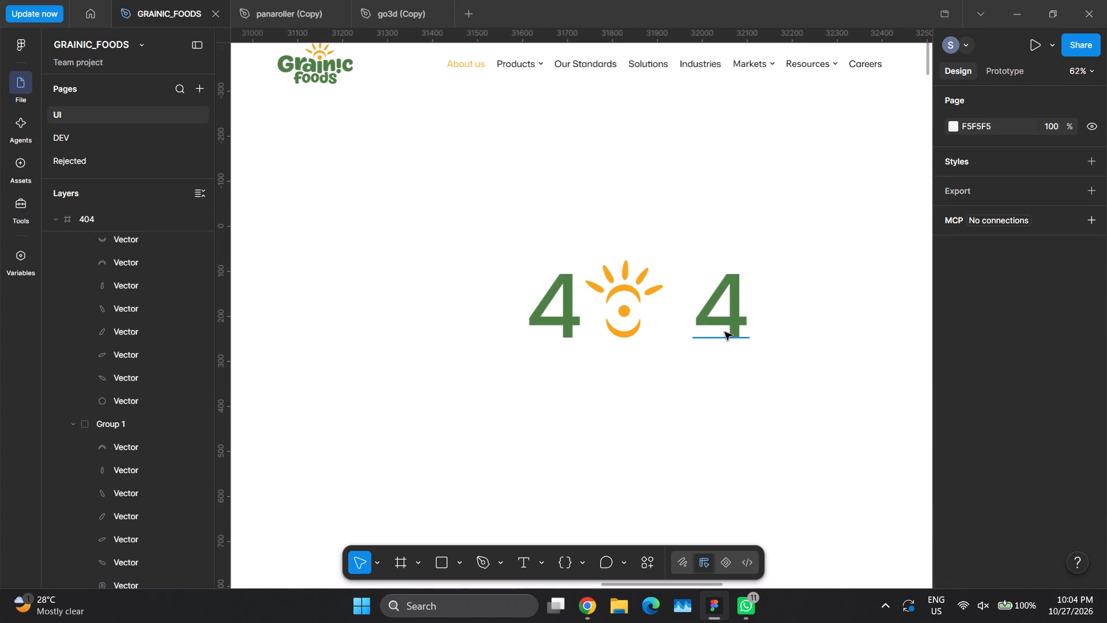
{"action": "left_click_drag", "start_coordinate": [724, 317], "coordinate": [705, 314]}
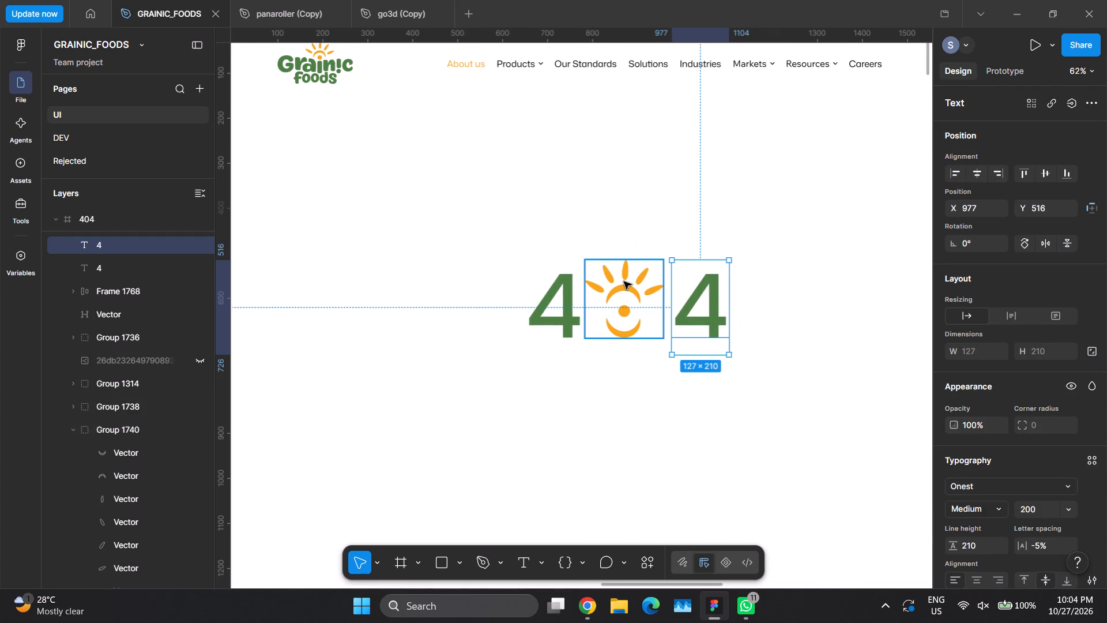
Set the horizontal spacing between the two 4s and the sun group to 10.
{"action": "left_click", "coordinate": [624, 282]}
{"action": "left_click", "coordinate": [558, 301], "text": "shift"}
{"action": "left_click", "coordinate": [706, 298], "text": "shift"}
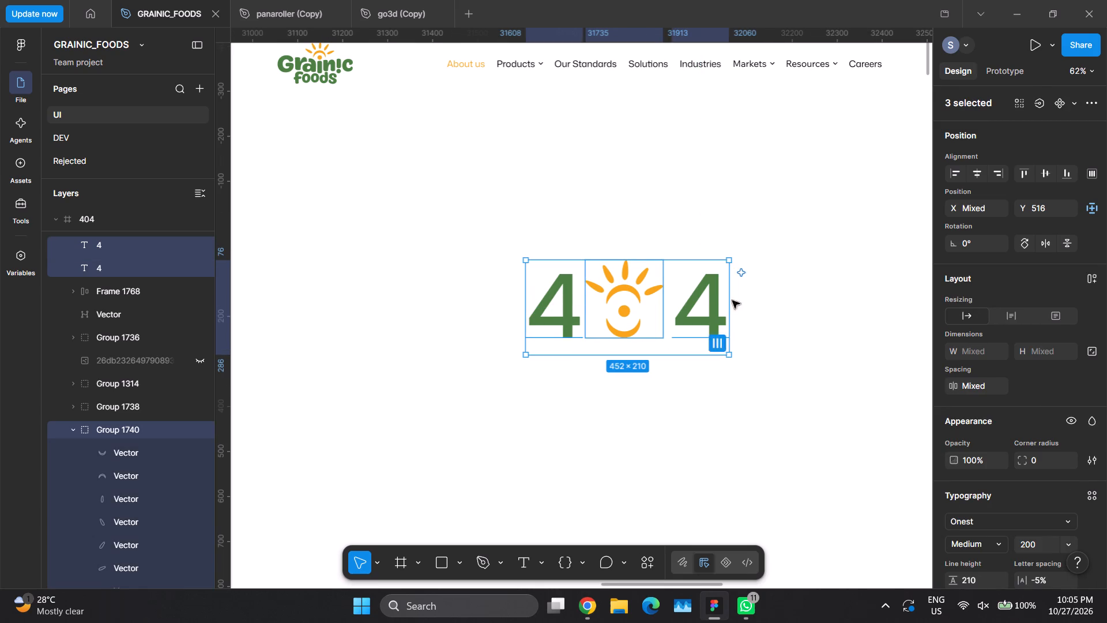
{"action": "left_click", "coordinate": [978, 386]}
{"action": "type", "text": "10"}
{"action": "key", "text": "Return"}
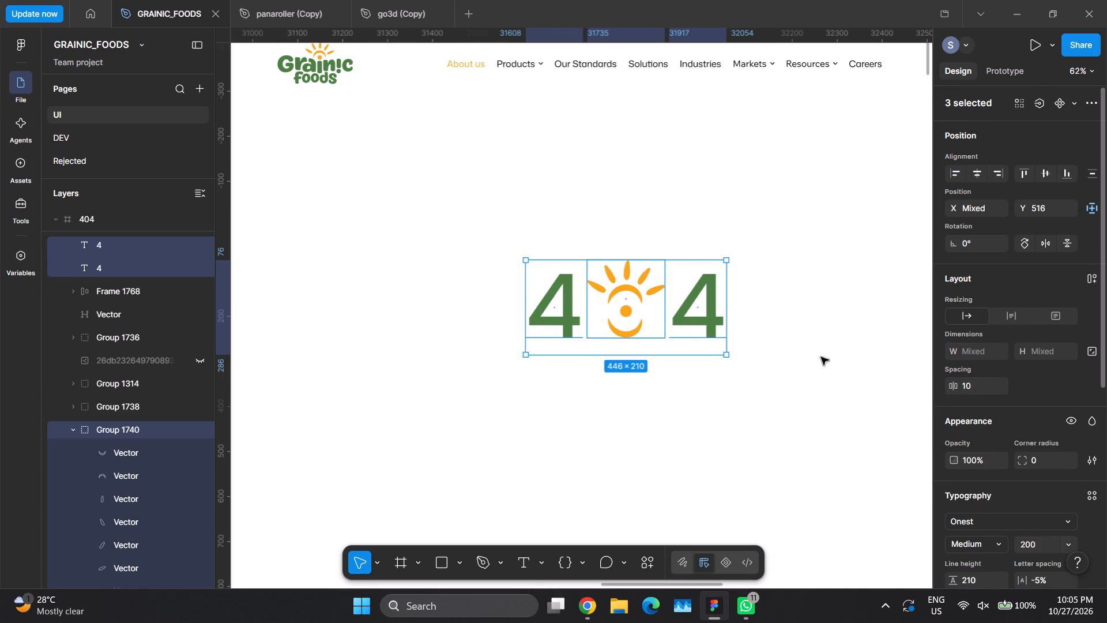
Move the 404 artwork up below the navigation to about X 737, Y 288 and group its three parts.
{"action": "scroll", "coordinate": [530, 241], "scroll_direction": "up", "scroll_amount": 2, "text": "ctrl"}
{"action": "scroll", "coordinate": [515, 223], "scroll_direction": "down", "scroll_amount": 3, "text": "ctrl"}
{"action": "scroll", "coordinate": [511, 215], "scroll_direction": "up", "scroll_amount": 1, "text": "ctrl"}
{"action": "scroll", "coordinate": [511, 214], "scroll_direction": "down", "scroll_amount": 2, "text": "ctrl"}
{"action": "scroll", "coordinate": [511, 214], "scroll_direction": "up", "scroll_amount": 1, "text": "ctrl"}
{"action": "scroll", "coordinate": [511, 214], "scroll_direction": "down", "scroll_amount": 7, "text": "ctrl"}
{"action": "scroll", "coordinate": [511, 213], "scroll_direction": "up", "scroll_amount": 4, "text": "ctrl"}
{"action": "scroll", "coordinate": [511, 213], "scroll_direction": "down", "scroll_amount": 9, "text": "ctrl"}
{"action": "scroll", "coordinate": [511, 213], "scroll_direction": "up", "scroll_amount": 3, "text": "ctrl"}
{"action": "scroll", "coordinate": [511, 213], "scroll_direction": "down", "scroll_amount": 2, "text": "ctrl"}
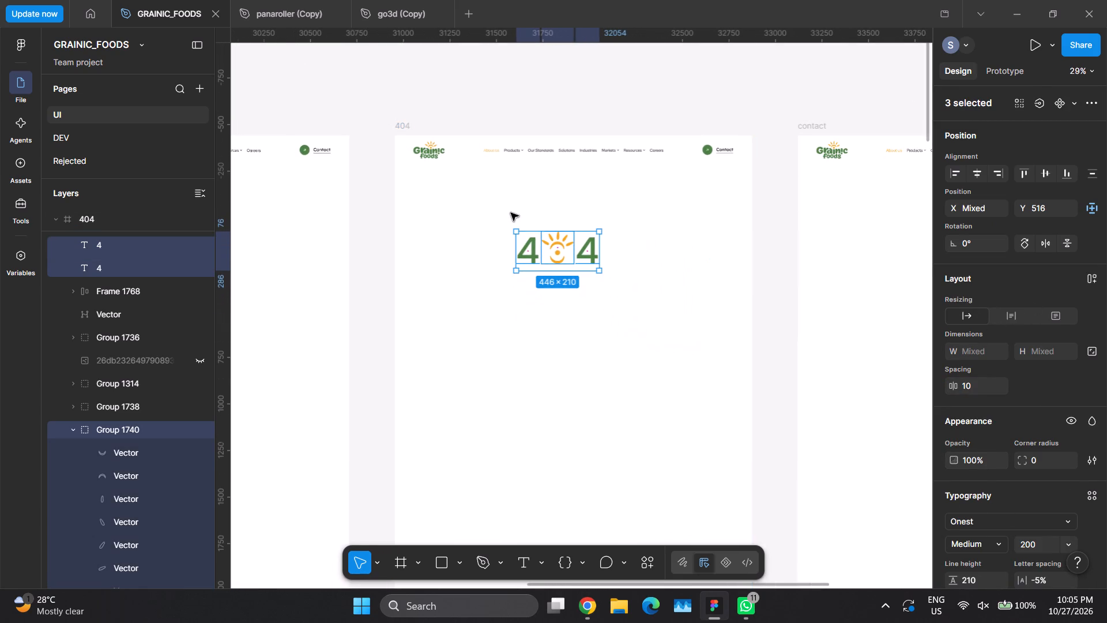
{"action": "left_click_drag", "start_coordinate": [551, 247], "coordinate": [568, 209]}
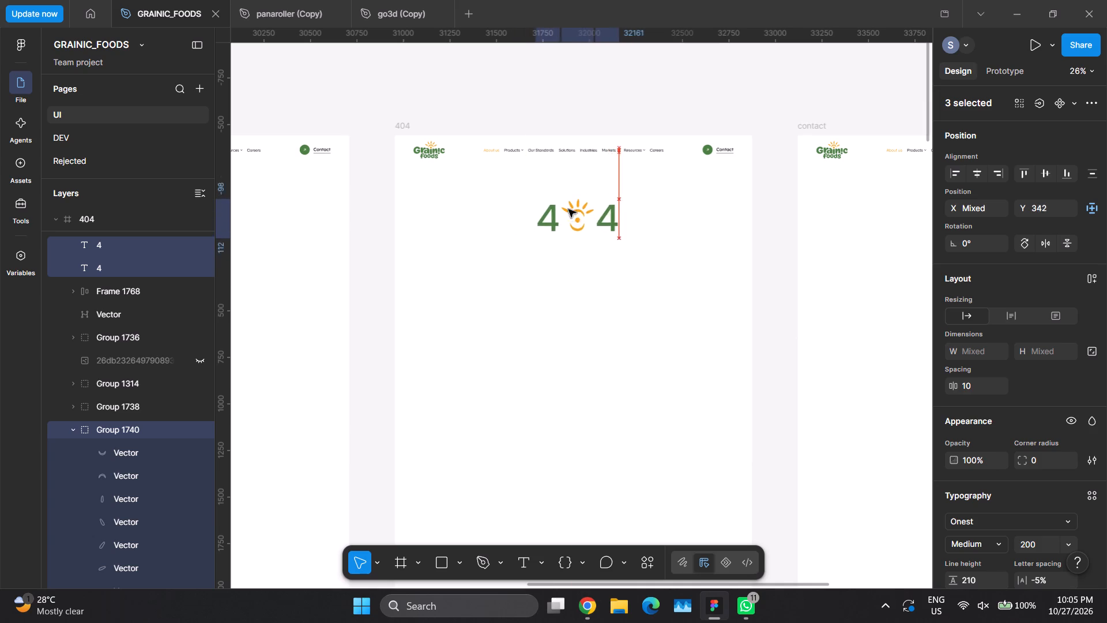
{"action": "left_click_drag", "start_coordinate": [568, 209], "coordinate": [567, 205]}
{"action": "key", "text": "ctrl+g"}
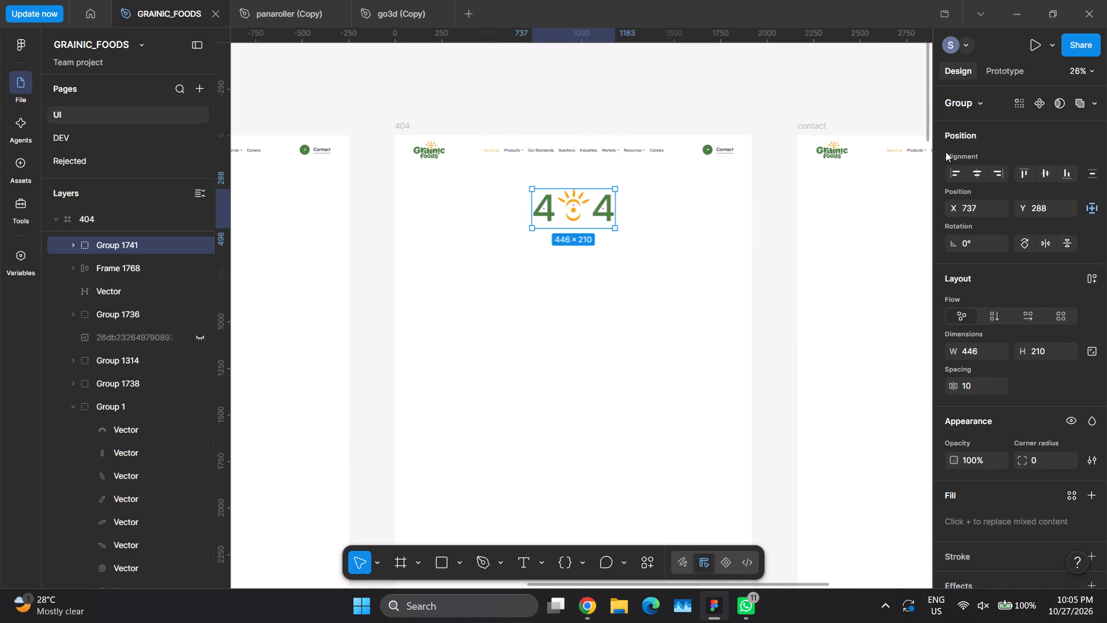
Centre the 404 group horizontally on the page and move it up to Y 250.
{"action": "left_click", "coordinate": [981, 176]}
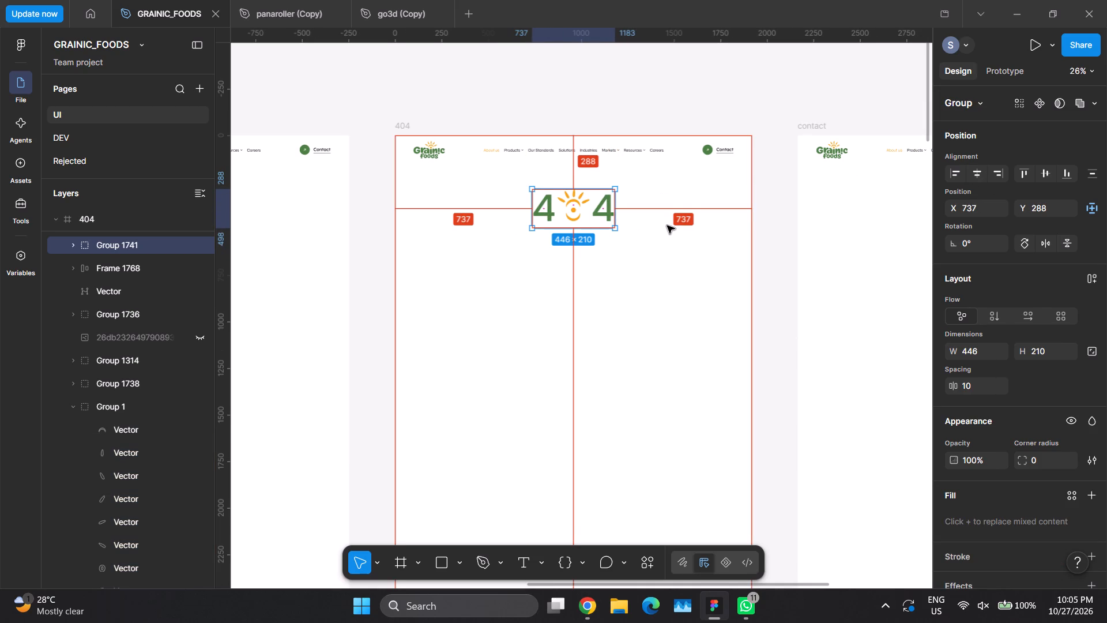
{"action": "key", "text": "alt+shift+Up"}
{"action": "key", "text": "alt+shift+Up"}
{"action": "key", "text": "alt+shift+Up"}
{"action": "key", "text": "alt+shift+Up"}
{"action": "key", "text": "alt+Down"}
{"action": "key", "text": "alt+Down"}
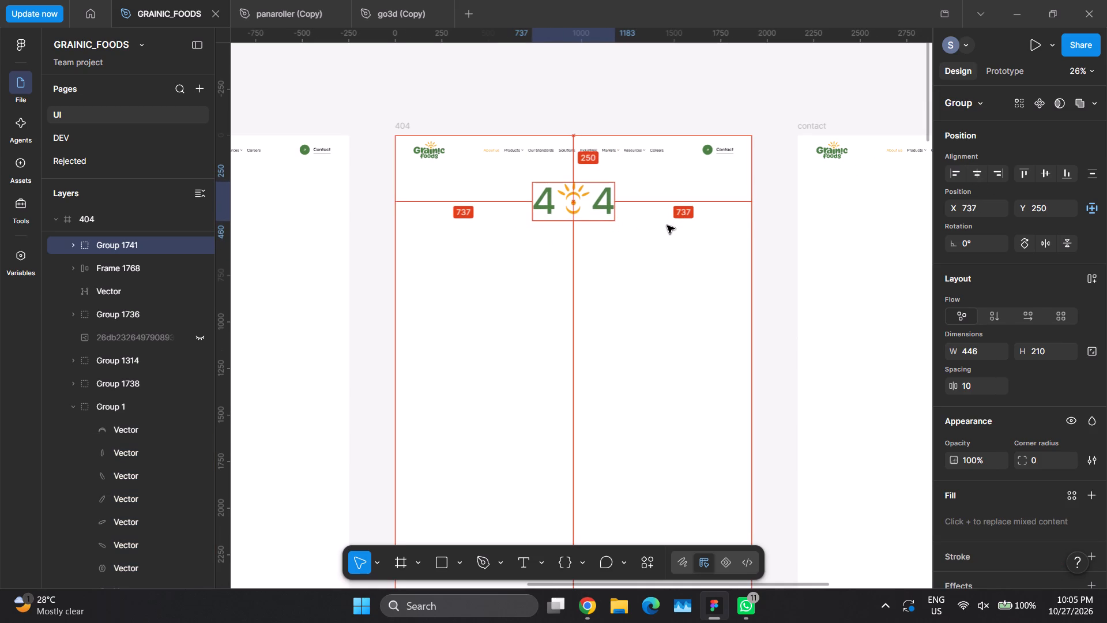
{"action": "left_click", "coordinate": [595, 97]}
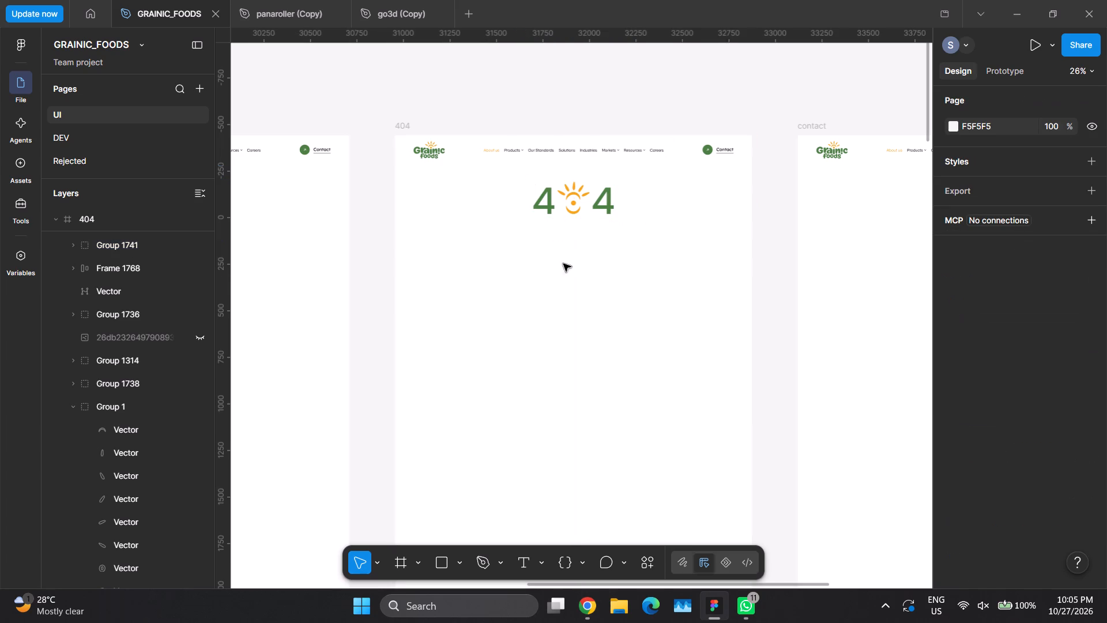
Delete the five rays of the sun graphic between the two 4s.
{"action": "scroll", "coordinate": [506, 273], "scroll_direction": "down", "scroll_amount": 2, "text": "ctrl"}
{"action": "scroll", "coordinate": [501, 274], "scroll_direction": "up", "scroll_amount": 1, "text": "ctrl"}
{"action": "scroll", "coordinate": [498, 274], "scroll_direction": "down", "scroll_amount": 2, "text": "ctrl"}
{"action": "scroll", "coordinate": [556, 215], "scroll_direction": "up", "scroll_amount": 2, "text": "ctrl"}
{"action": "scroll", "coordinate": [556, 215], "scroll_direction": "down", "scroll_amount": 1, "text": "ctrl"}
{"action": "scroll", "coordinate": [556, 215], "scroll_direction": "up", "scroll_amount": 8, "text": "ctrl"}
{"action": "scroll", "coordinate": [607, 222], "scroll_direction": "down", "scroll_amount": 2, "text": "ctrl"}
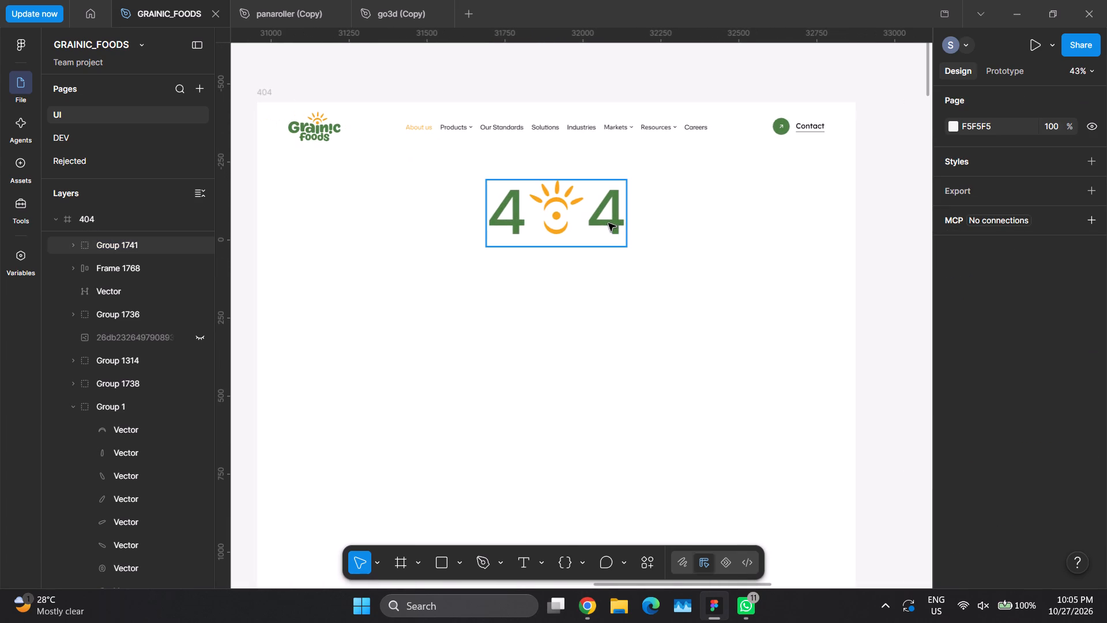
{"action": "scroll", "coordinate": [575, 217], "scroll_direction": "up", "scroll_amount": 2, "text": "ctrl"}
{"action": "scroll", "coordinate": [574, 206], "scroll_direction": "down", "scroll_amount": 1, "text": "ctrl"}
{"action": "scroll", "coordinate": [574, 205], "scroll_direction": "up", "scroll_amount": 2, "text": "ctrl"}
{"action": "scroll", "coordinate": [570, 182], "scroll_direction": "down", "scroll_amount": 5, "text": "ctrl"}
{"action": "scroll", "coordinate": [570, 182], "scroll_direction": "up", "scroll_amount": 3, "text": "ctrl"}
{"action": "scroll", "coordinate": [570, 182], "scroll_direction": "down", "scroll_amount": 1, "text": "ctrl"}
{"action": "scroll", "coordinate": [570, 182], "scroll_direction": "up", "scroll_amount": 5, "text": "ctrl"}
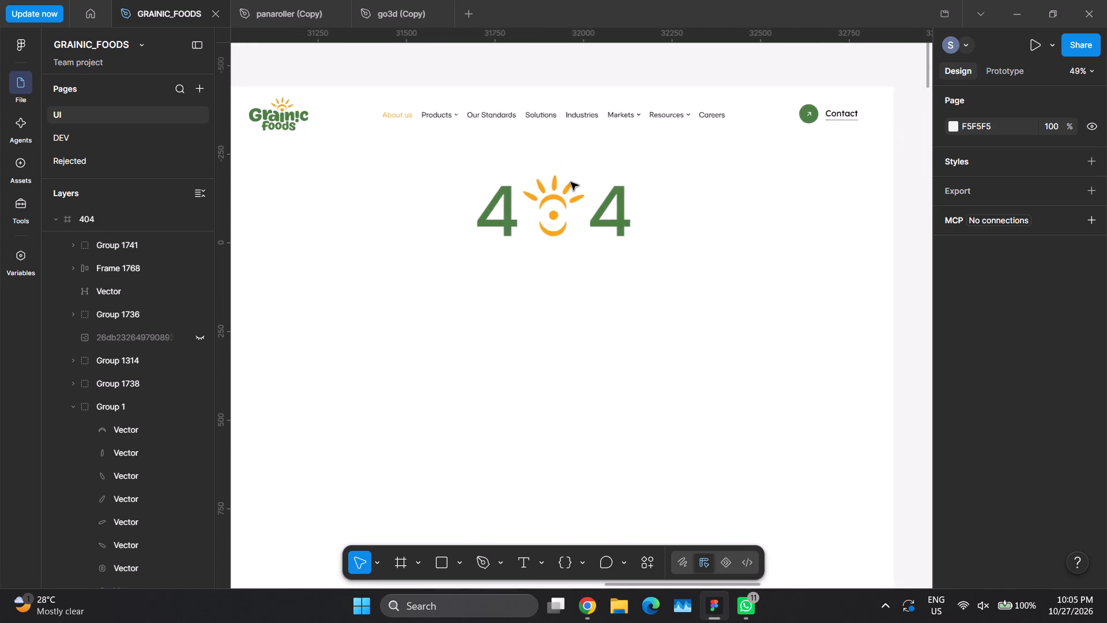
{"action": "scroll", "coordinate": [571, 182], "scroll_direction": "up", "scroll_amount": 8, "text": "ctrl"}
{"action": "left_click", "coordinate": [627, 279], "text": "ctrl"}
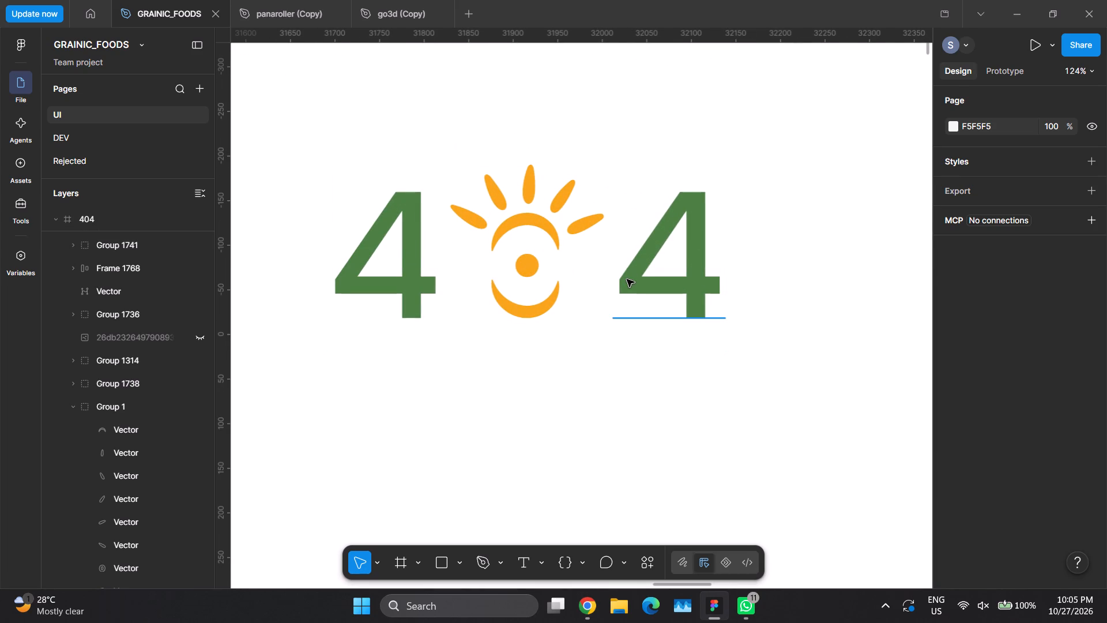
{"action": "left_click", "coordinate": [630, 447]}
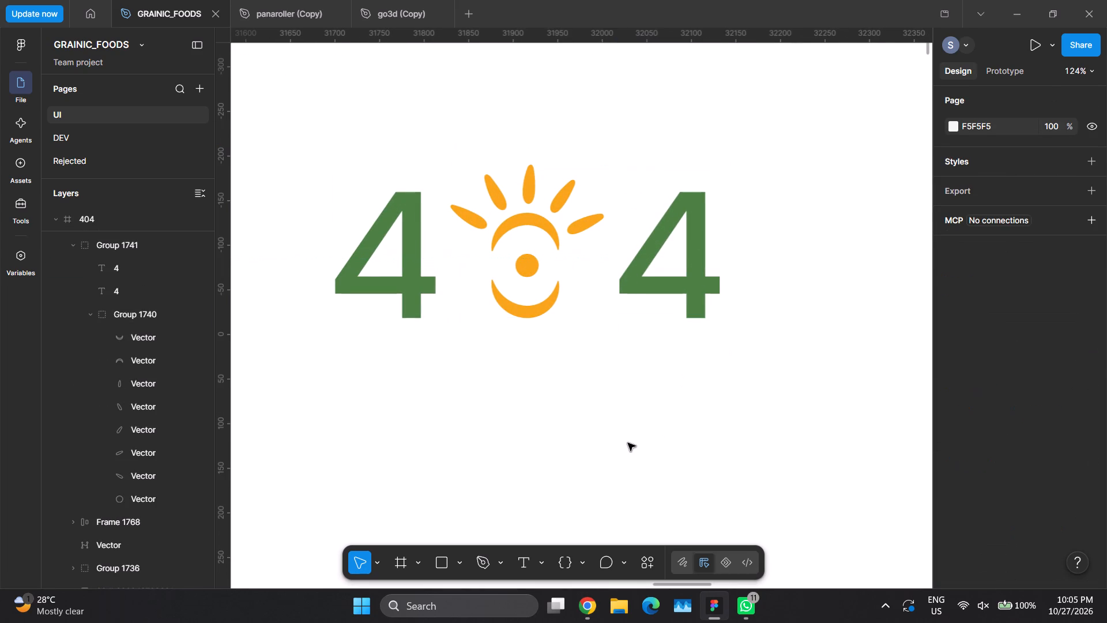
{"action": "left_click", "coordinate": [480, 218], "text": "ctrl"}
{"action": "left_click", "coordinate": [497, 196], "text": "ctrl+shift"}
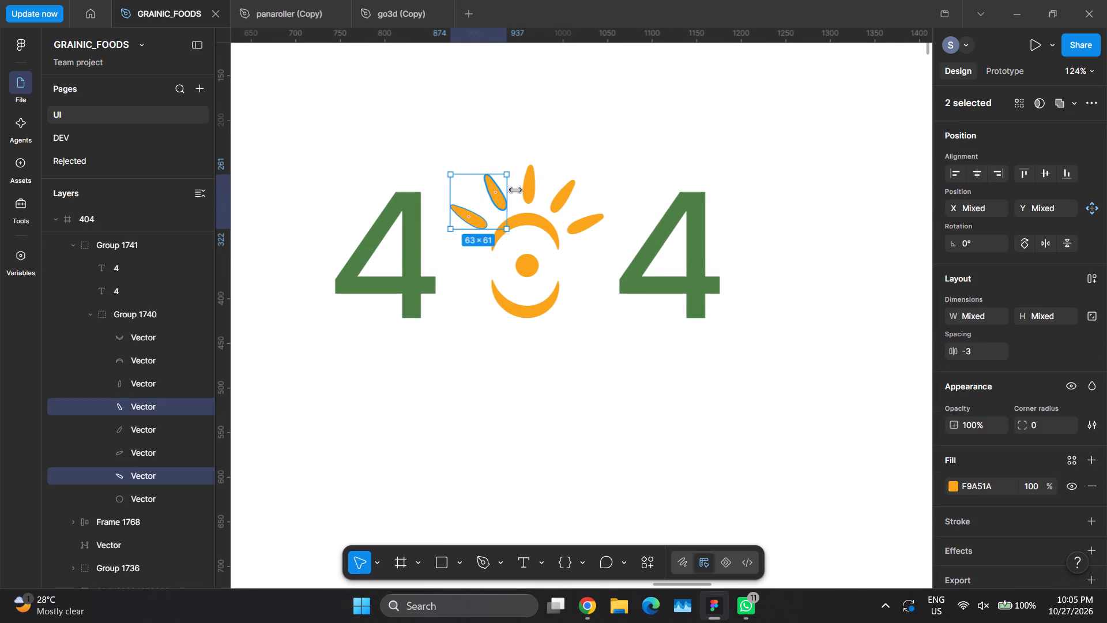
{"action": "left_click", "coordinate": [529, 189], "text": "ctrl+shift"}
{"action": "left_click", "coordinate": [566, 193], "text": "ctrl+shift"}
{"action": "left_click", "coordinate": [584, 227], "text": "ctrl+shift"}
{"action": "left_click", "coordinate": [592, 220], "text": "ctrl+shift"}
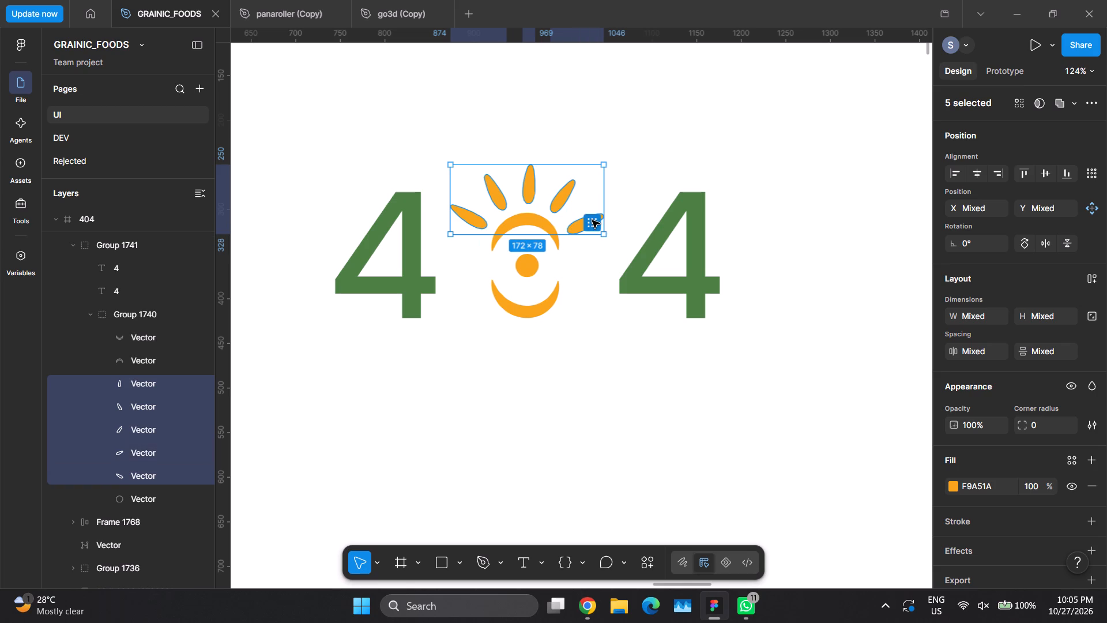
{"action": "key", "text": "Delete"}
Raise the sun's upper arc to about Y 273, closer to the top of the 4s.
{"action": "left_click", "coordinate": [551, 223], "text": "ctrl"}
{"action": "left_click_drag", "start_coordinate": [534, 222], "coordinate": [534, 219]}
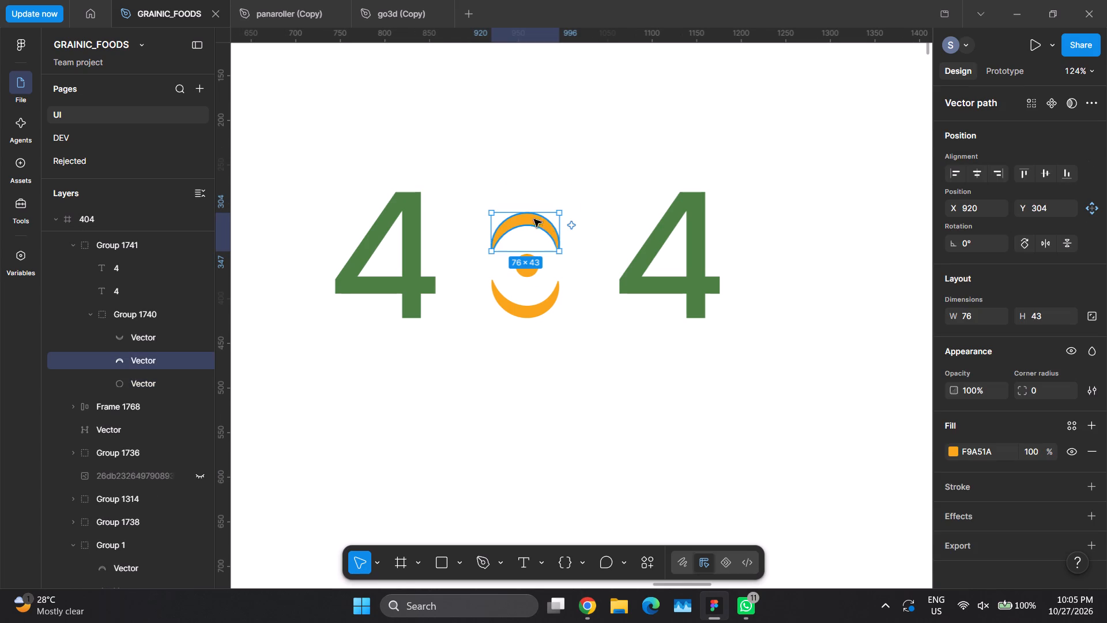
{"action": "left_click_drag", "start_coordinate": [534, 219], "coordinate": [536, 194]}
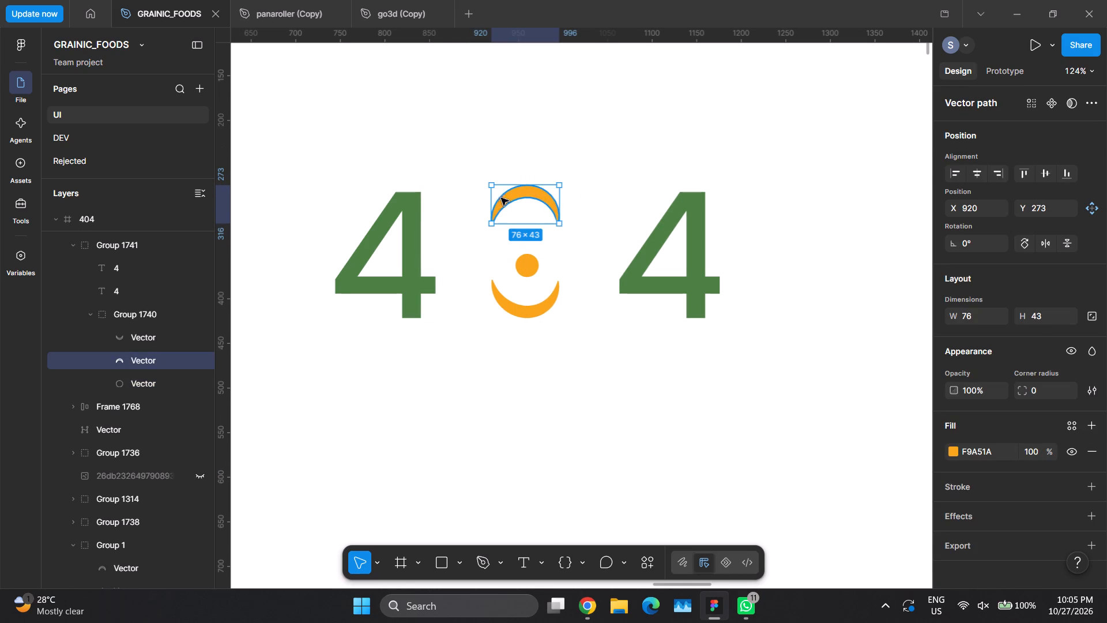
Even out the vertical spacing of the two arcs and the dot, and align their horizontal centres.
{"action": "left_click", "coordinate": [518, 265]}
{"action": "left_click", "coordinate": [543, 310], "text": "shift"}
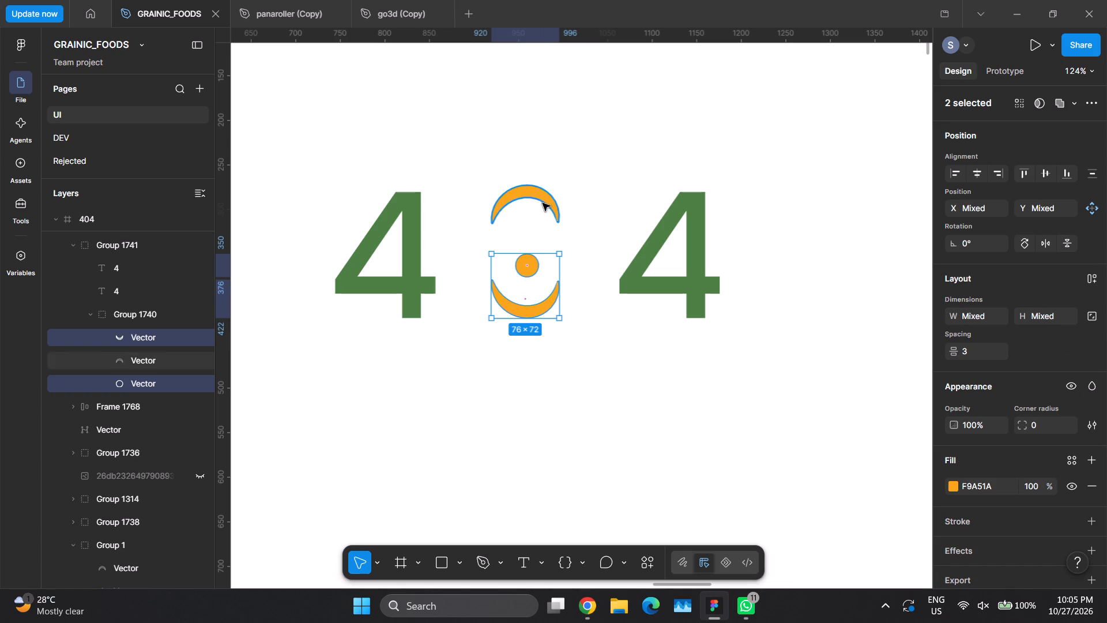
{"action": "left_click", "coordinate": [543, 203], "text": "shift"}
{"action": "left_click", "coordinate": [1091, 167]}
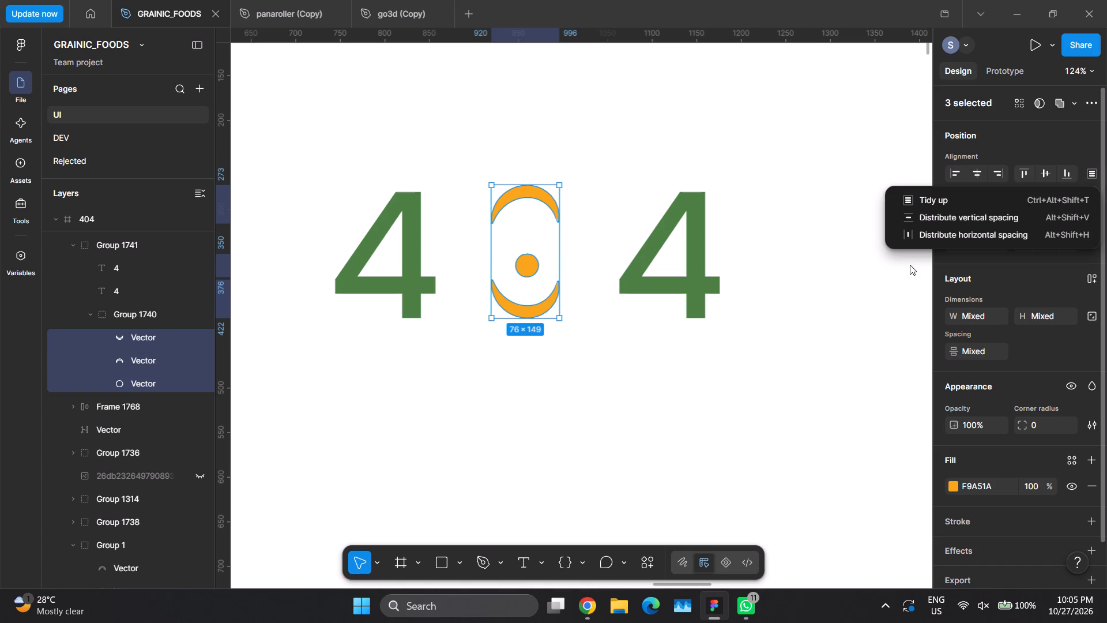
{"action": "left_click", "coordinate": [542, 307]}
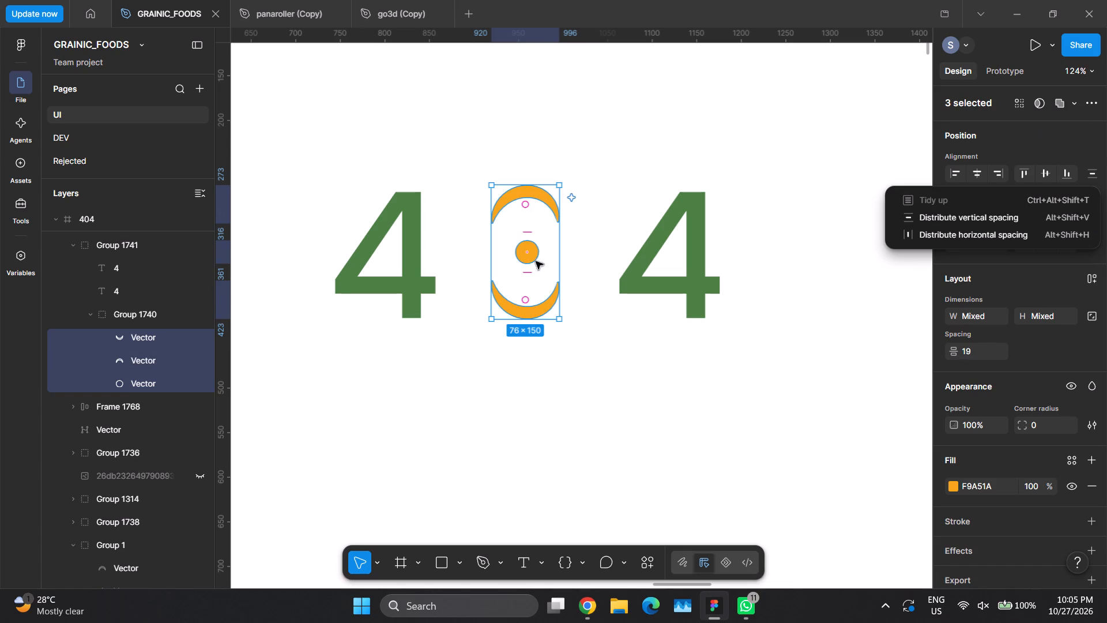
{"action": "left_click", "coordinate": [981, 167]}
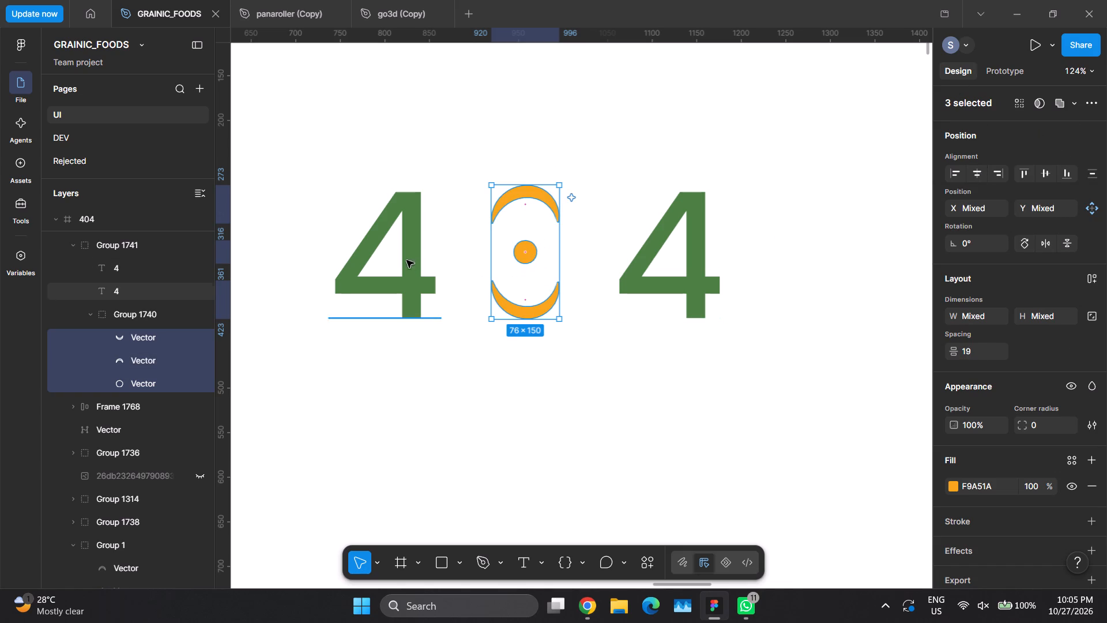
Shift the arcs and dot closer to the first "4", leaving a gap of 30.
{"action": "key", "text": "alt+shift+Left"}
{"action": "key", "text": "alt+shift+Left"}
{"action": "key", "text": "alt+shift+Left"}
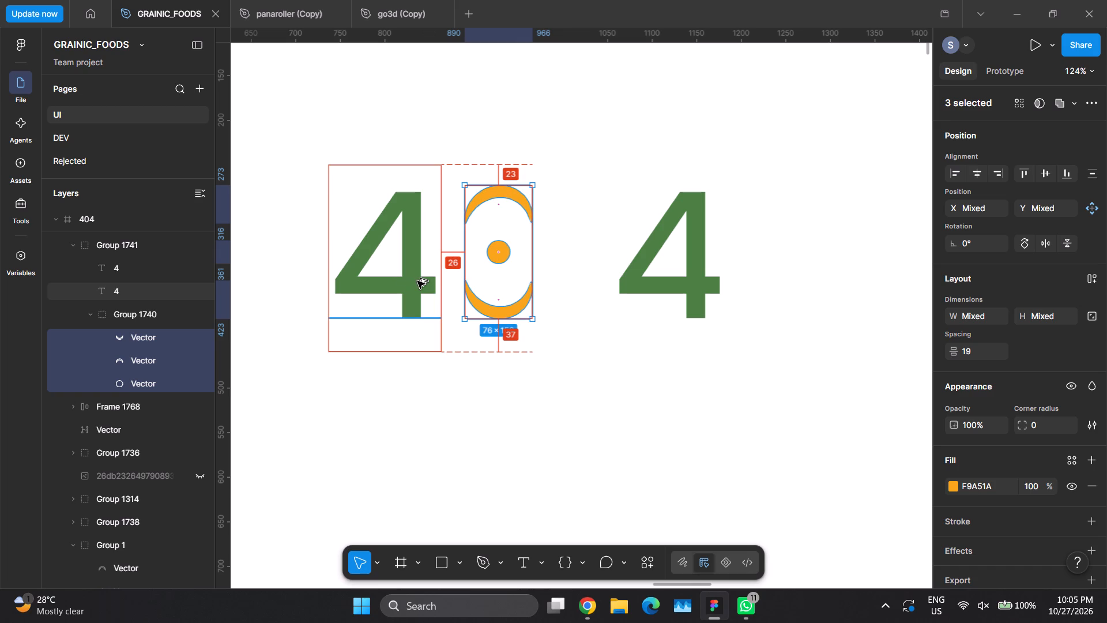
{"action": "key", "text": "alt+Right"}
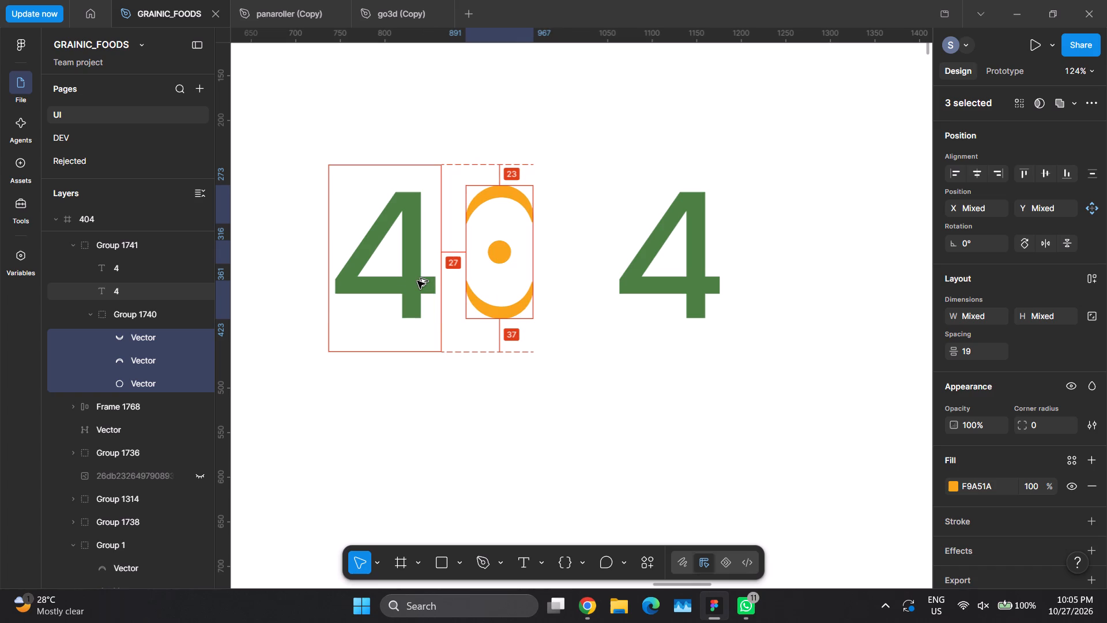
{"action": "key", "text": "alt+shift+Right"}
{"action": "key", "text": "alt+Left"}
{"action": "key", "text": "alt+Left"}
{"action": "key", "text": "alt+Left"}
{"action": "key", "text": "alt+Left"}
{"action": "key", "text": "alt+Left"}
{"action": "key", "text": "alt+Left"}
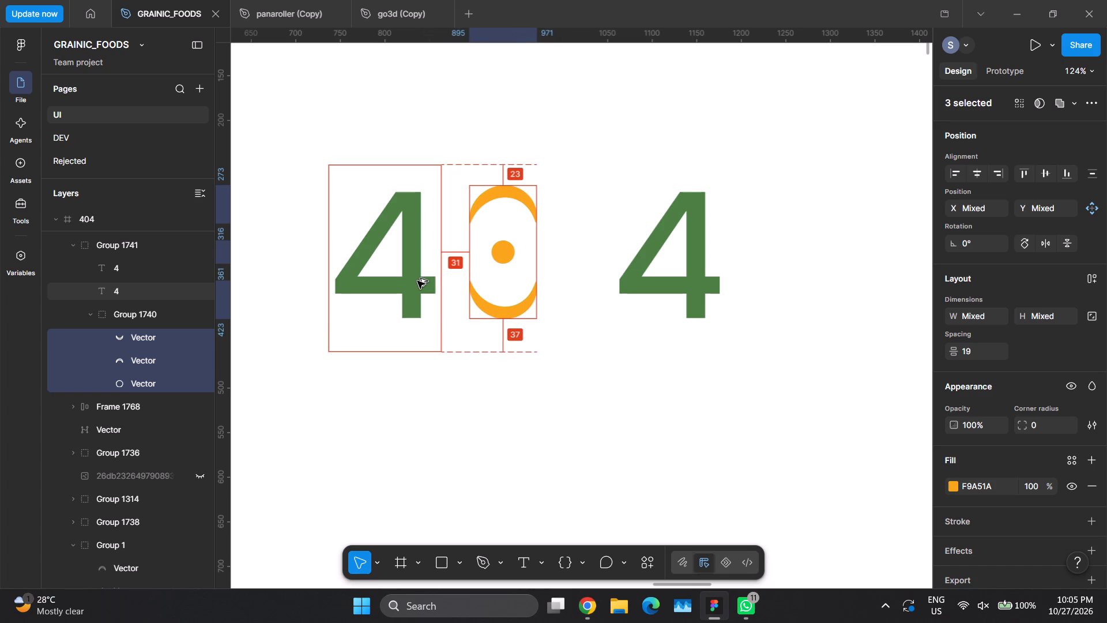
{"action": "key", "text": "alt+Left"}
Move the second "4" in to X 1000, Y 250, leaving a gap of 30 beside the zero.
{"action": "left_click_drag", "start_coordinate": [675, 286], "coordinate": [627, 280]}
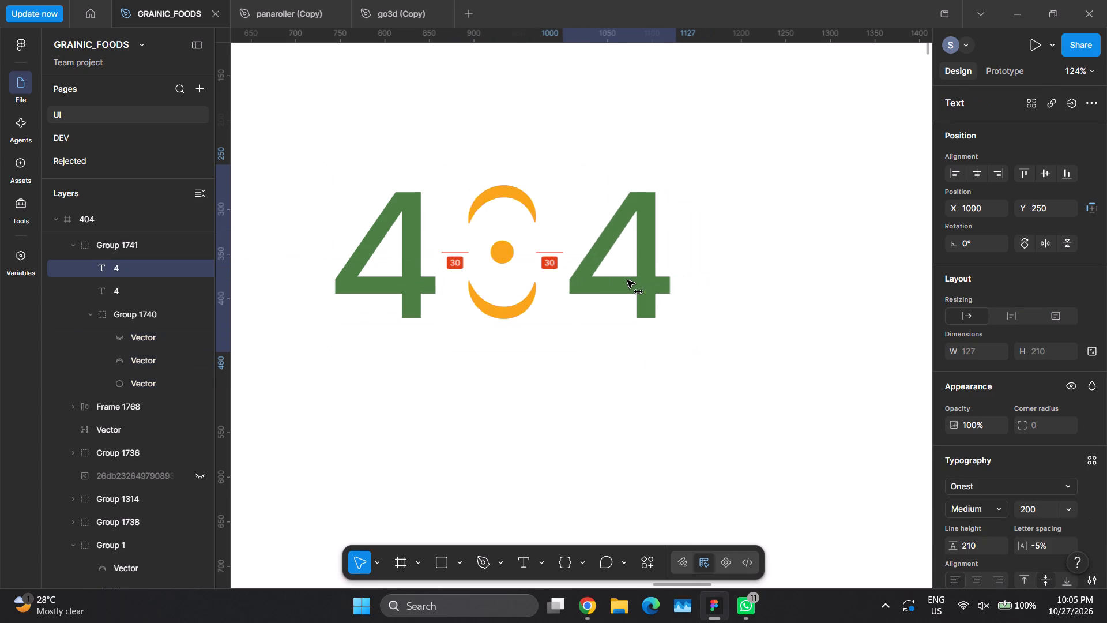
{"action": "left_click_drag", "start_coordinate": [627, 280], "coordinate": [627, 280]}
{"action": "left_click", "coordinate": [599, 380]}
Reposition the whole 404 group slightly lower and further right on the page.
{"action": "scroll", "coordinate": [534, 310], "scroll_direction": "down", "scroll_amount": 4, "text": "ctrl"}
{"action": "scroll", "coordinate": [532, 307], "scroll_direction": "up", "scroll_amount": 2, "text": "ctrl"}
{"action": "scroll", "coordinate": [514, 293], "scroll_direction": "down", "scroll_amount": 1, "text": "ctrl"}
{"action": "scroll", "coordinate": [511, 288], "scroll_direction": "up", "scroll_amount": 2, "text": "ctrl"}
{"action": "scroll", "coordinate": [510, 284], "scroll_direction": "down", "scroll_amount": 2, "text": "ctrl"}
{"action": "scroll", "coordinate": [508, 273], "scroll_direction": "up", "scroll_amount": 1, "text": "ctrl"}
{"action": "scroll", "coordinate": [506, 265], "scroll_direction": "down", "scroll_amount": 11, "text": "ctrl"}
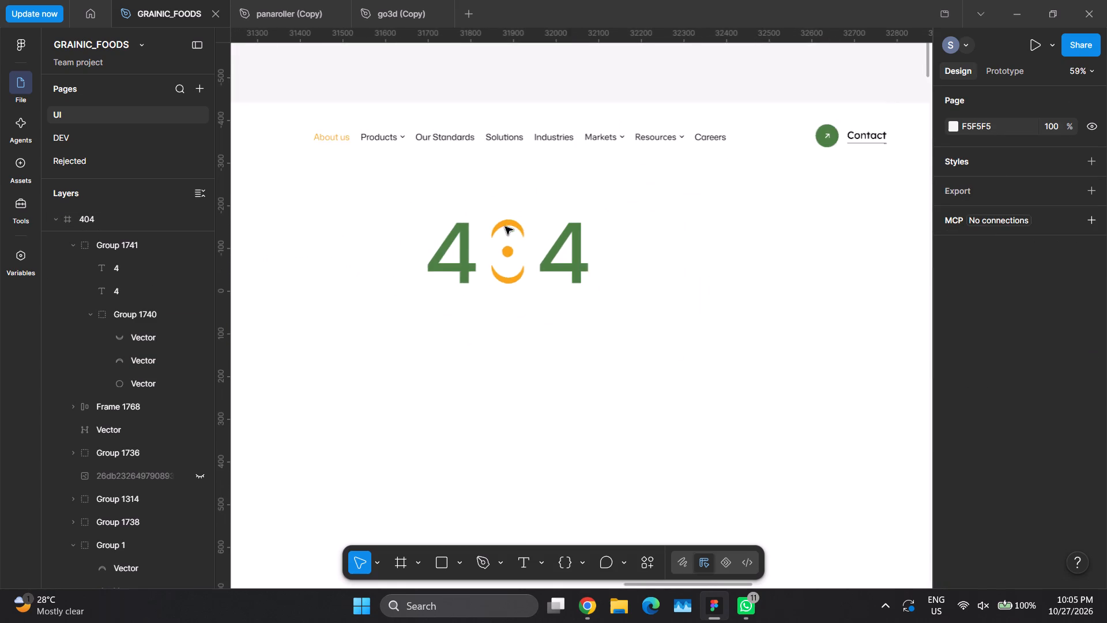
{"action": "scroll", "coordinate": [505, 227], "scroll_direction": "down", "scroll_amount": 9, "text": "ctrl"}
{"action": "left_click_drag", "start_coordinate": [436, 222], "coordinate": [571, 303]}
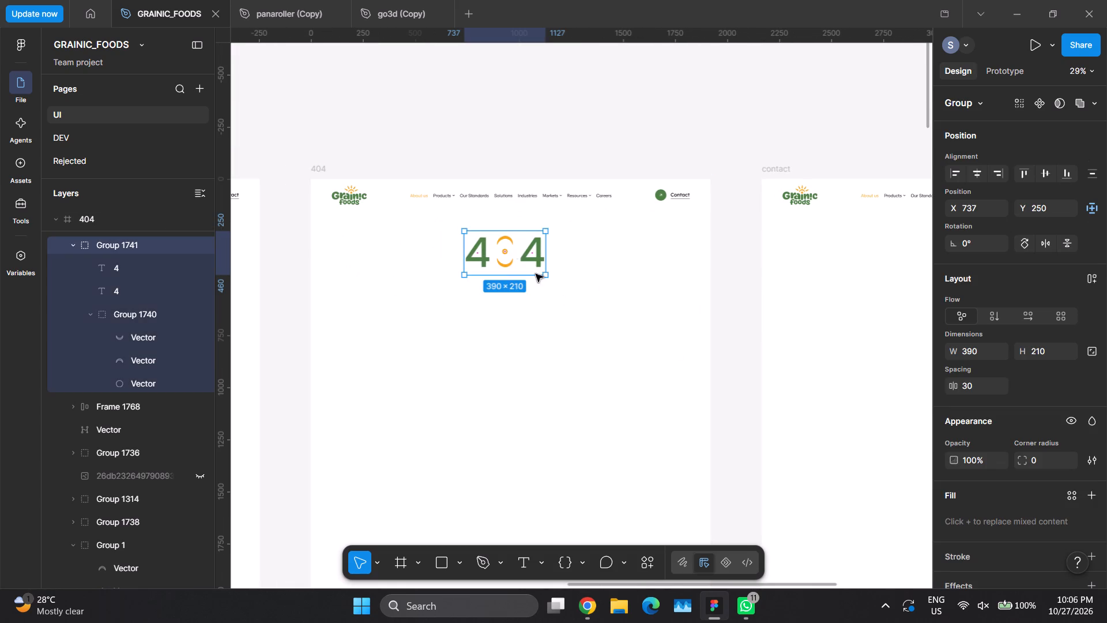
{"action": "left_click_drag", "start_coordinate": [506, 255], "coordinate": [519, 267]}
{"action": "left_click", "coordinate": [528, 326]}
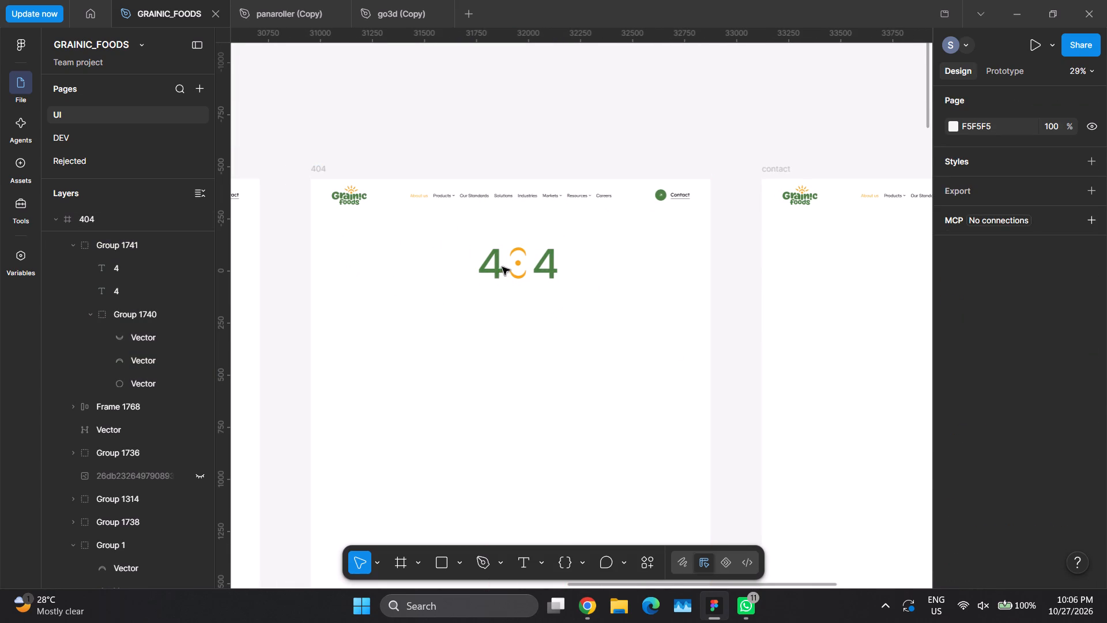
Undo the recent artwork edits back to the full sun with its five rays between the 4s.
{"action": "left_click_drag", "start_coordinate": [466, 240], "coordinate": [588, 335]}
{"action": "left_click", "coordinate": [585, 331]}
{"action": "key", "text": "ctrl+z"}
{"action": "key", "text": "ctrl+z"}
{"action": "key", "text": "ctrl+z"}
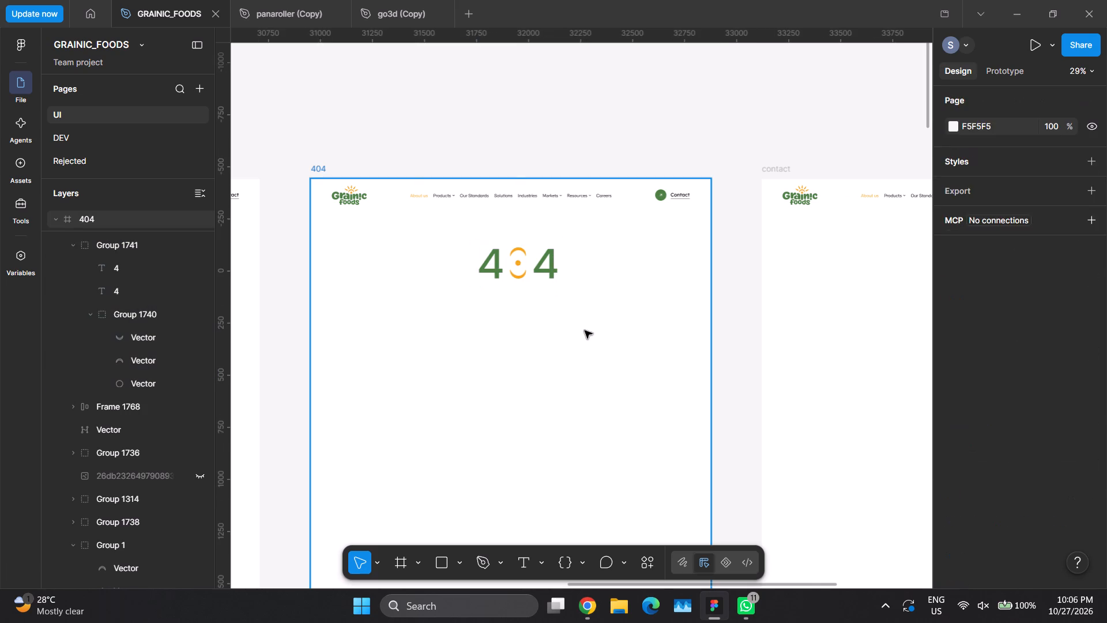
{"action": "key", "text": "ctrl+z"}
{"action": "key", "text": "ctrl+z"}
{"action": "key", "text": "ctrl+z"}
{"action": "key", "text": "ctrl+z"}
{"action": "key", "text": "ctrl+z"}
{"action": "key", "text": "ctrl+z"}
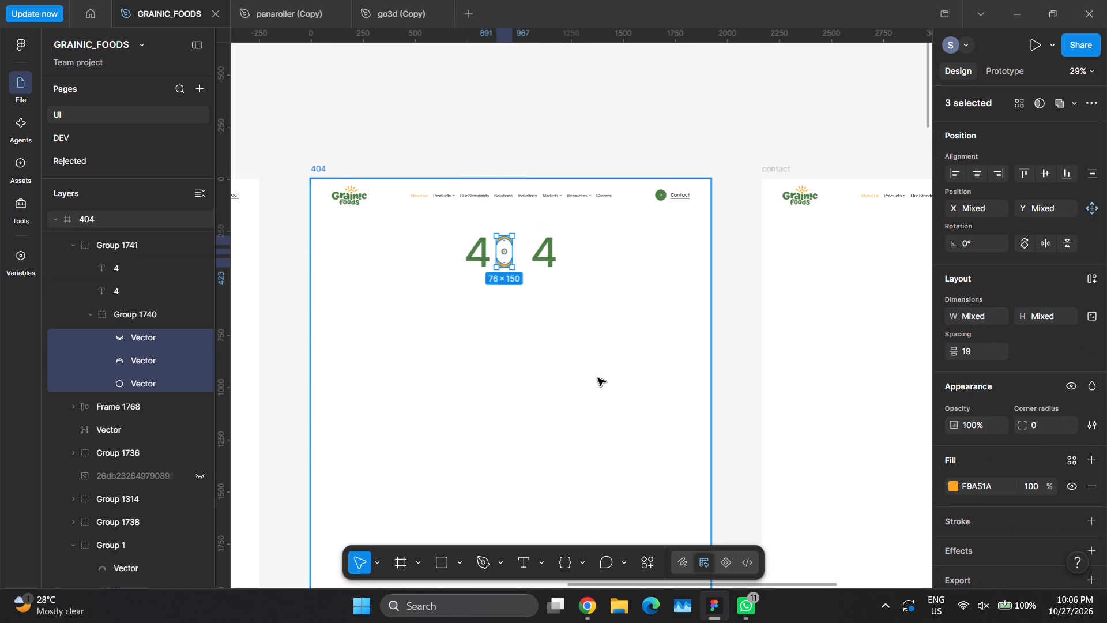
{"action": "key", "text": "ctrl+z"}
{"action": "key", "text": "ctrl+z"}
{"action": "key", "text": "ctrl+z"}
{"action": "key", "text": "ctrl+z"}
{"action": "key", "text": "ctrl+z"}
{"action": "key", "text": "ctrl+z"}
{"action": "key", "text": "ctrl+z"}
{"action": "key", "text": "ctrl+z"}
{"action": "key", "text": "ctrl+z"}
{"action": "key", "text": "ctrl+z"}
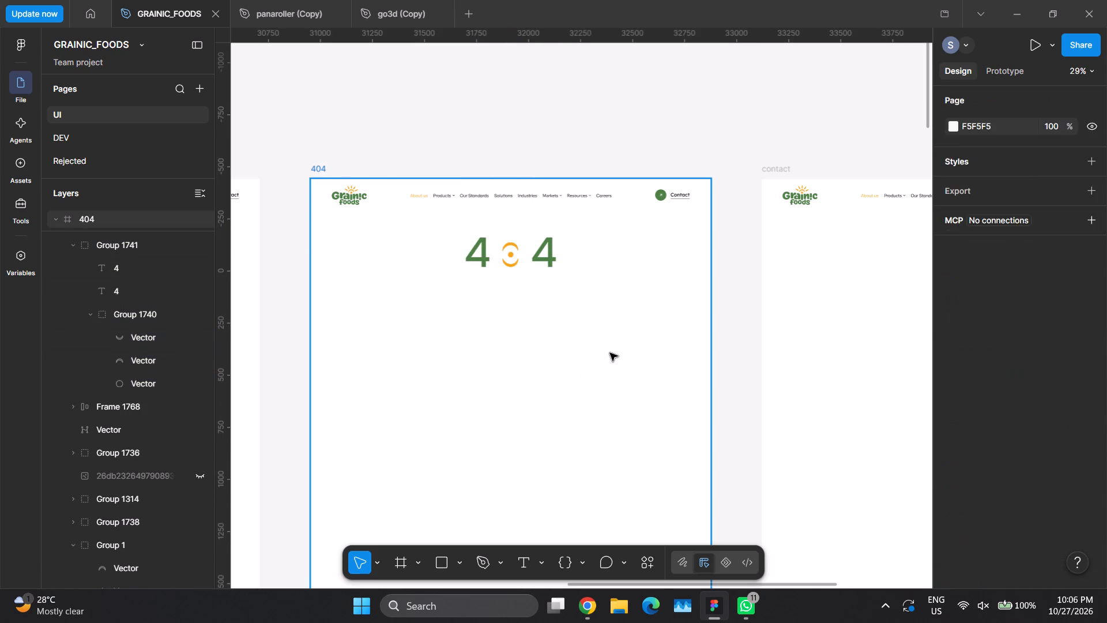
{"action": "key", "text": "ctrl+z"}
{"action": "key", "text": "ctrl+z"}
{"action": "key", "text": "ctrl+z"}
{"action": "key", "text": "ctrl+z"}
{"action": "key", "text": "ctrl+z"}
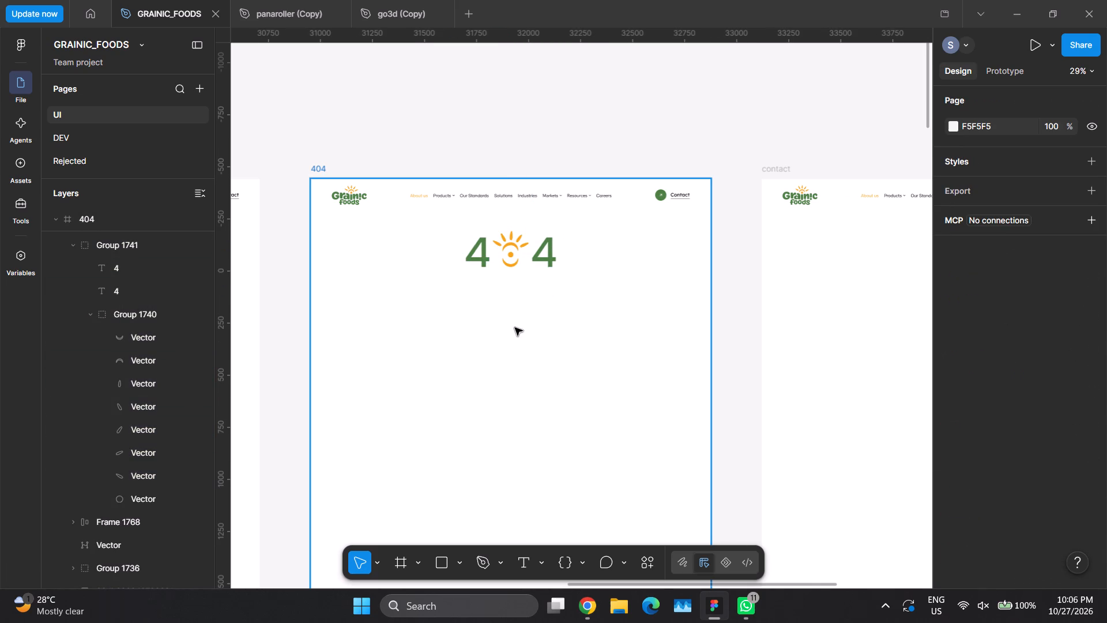
Review the 404 artwork on its page alongside the neighbouring about and contact pages.
{"action": "left_click", "coordinate": [486, 335]}
{"action": "scroll", "coordinate": [701, 257], "scroll_direction": "up", "scroll_amount": 2, "text": "ctrl"}
{"action": "scroll", "coordinate": [701, 257], "scroll_direction": "down", "scroll_amount": 8, "text": "ctrl"}
{"action": "scroll", "coordinate": [701, 258], "scroll_direction": "up", "scroll_amount": 1, "text": "ctrl"}
{"action": "scroll", "coordinate": [701, 258], "scroll_direction": "down", "scroll_amount": 4, "text": "ctrl"}
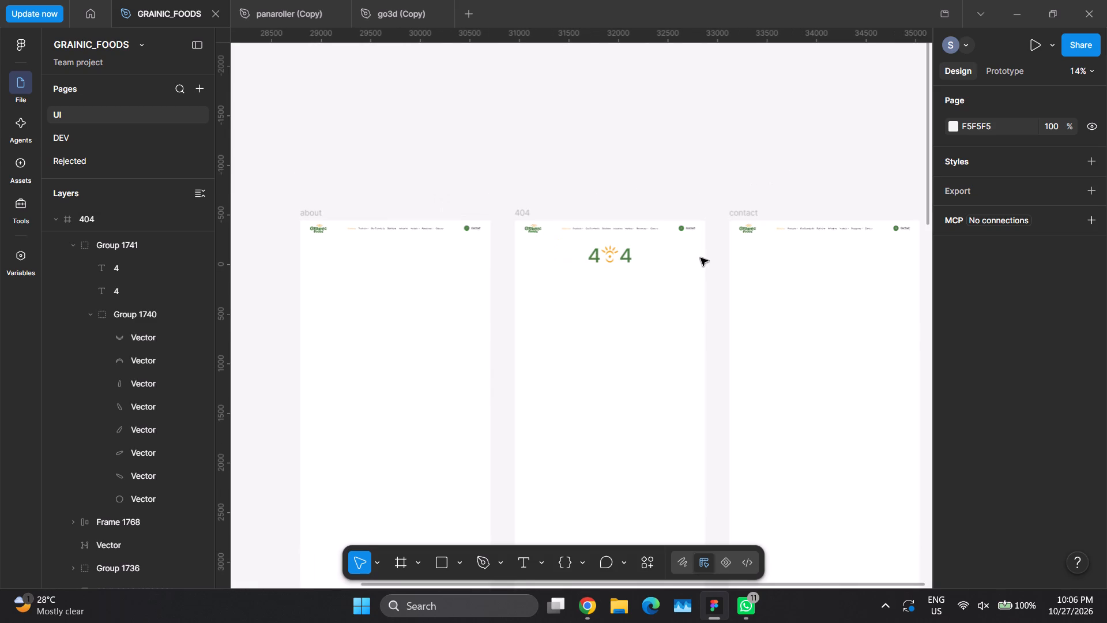
{"action": "scroll", "coordinate": [701, 258], "scroll_direction": "down", "scroll_amount": 1, "text": "ctrl"}
{"action": "scroll", "coordinate": [701, 258], "scroll_direction": "up", "scroll_amount": 1, "text": "ctrl"}
{"action": "scroll", "coordinate": [701, 258], "scroll_direction": "down", "scroll_amount": 2, "text": "ctrl"}
{"action": "scroll", "coordinate": [634, 278], "scroll_direction": "up", "scroll_amount": 1, "text": "ctrl"}
{"action": "scroll", "coordinate": [634, 278], "scroll_direction": "down", "scroll_amount": 7, "text": "ctrl"}
{"action": "scroll", "coordinate": [632, 278], "scroll_direction": "up", "scroll_amount": 1, "text": "ctrl"}
{"action": "scroll", "coordinate": [630, 278], "scroll_direction": "down", "scroll_amount": 2, "text": "ctrl"}
{"action": "scroll", "coordinate": [623, 276], "scroll_direction": "up", "scroll_amount": 7, "text": "ctrl"}
{"action": "scroll", "coordinate": [662, 317], "scroll_direction": "down", "scroll_amount": 1, "text": "ctrl"}
{"action": "scroll", "coordinate": [664, 317], "scroll_direction": "up", "scroll_amount": 1, "text": "ctrl"}
{"action": "scroll", "coordinate": [637, 277], "scroll_direction": "up", "scroll_amount": 13, "text": "ctrl"}
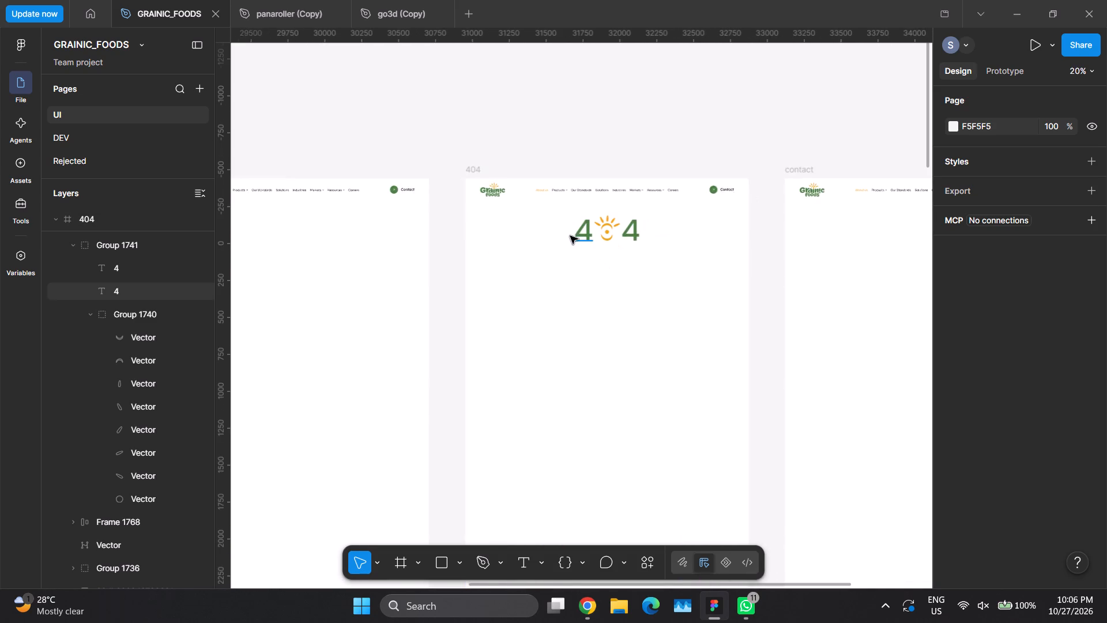
{"action": "scroll", "coordinate": [570, 236], "scroll_direction": "up", "scroll_amount": 7, "text": "ctrl"}
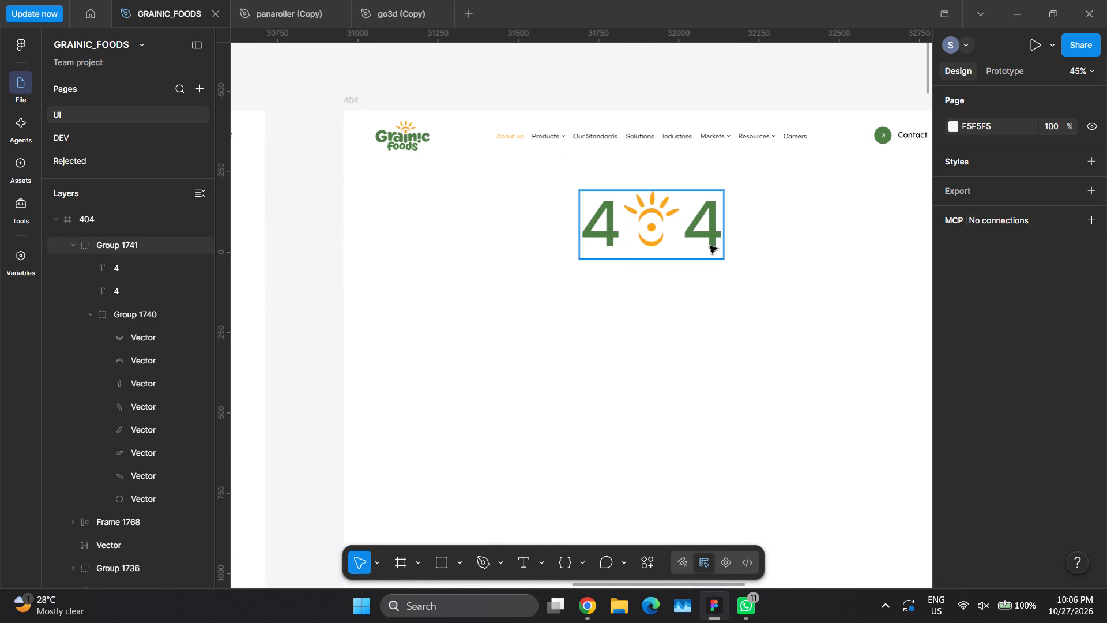
Duplicate the first "o" of "foods" from the logo and place the copy beside the 404 artwork at X 579, Y 360.
{"action": "scroll", "coordinate": [688, 241], "scroll_direction": "up", "scroll_amount": 11, "text": "ctrl"}
{"action": "scroll", "coordinate": [830, 323], "scroll_direction": "down", "scroll_amount": 17, "text": "ctrl"}
{"action": "scroll", "coordinate": [420, 188], "scroll_direction": "up", "scroll_amount": 5, "text": "ctrl"}
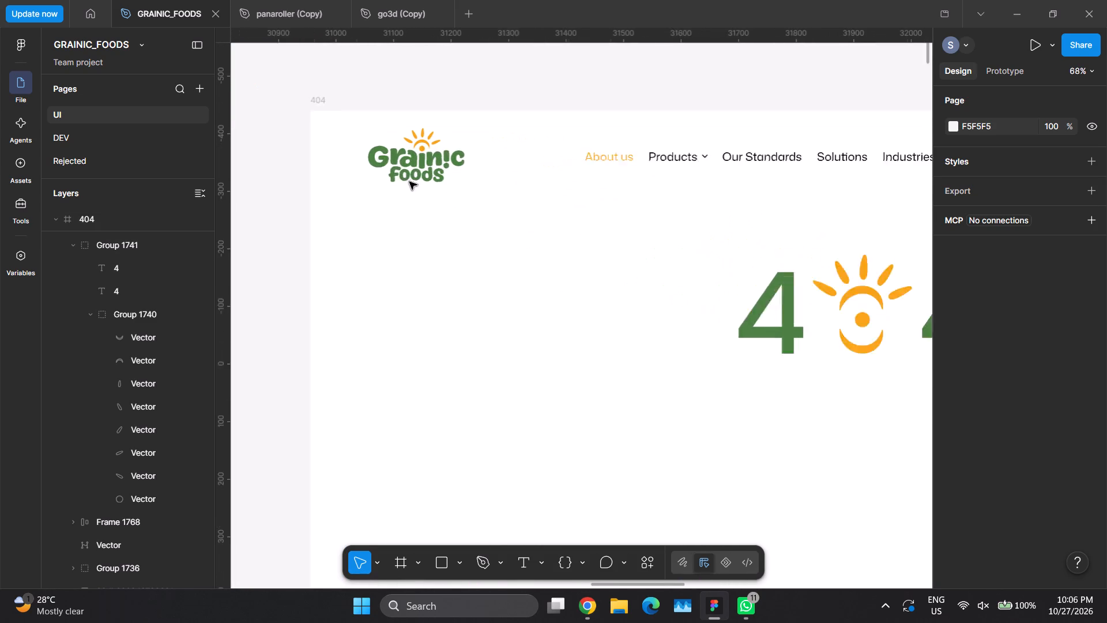
{"action": "scroll", "coordinate": [409, 182], "scroll_direction": "up", "scroll_amount": 7, "text": "ctrl"}
{"action": "scroll", "coordinate": [405, 178], "scroll_direction": "down", "scroll_amount": 1, "text": "ctrl"}
{"action": "scroll", "coordinate": [405, 178], "scroll_direction": "up", "scroll_amount": 1, "text": "ctrl"}
{"action": "scroll", "coordinate": [405, 178], "scroll_direction": "down", "scroll_amount": 1, "text": "ctrl"}
{"action": "left_click", "coordinate": [405, 178], "text": "ctrl"}
{"action": "left_click_drag", "start_coordinate": [404, 174], "coordinate": [693, 370], "text": "alt"}
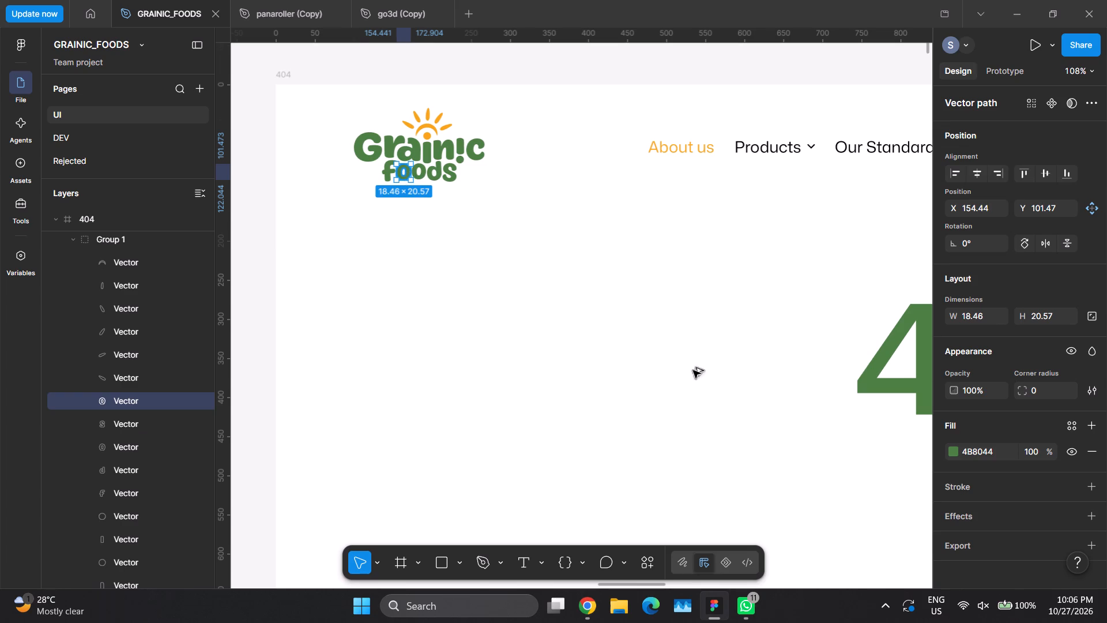
{"action": "left_click_drag", "start_coordinate": [693, 370], "coordinate": [735, 376], "text": "alt"}
Enlarge the copied "o" proportionally to about 101 × 113.
{"action": "scroll", "coordinate": [619, 156], "scroll_direction": "down", "scroll_amount": 1, "text": "ctrl"}
{"action": "scroll", "coordinate": [619, 156], "scroll_direction": "up", "scroll_amount": 1, "text": "ctrl"}
{"action": "scroll", "coordinate": [618, 156], "scroll_direction": "down", "scroll_amount": 6, "text": "ctrl"}
{"action": "scroll", "coordinate": [625, 183], "scroll_direction": "up", "scroll_amount": 1, "text": "ctrl"}
{"action": "scroll", "coordinate": [625, 183], "scroll_direction": "down", "scroll_amount": 2, "text": "ctrl"}
{"action": "scroll", "coordinate": [625, 185], "scroll_direction": "up", "scroll_amount": 1, "text": "ctrl"}
{"action": "scroll", "coordinate": [625, 186], "scroll_direction": "down", "scroll_amount": 1, "text": "ctrl"}
{"action": "scroll", "coordinate": [634, 275], "scroll_direction": "down", "scroll_amount": 7, "text": "ctrl"}
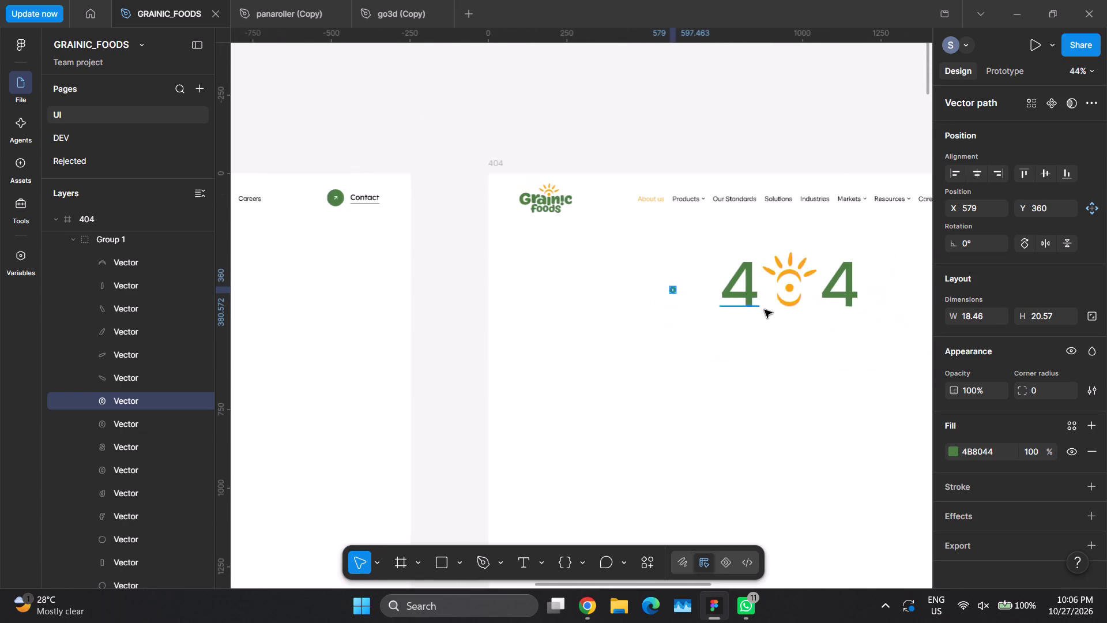
{"action": "scroll", "coordinate": [769, 315], "scroll_direction": "up", "scroll_amount": 5, "text": "ctrl"}
{"action": "scroll", "coordinate": [766, 318], "scroll_direction": "down", "scroll_amount": 1, "text": "ctrl"}
{"action": "scroll", "coordinate": [765, 320], "scroll_direction": "up", "scroll_amount": 11, "text": "ctrl"}
{"action": "scroll", "coordinate": [602, 254], "scroll_direction": "up", "scroll_amount": 3, "text": "ctrl"}
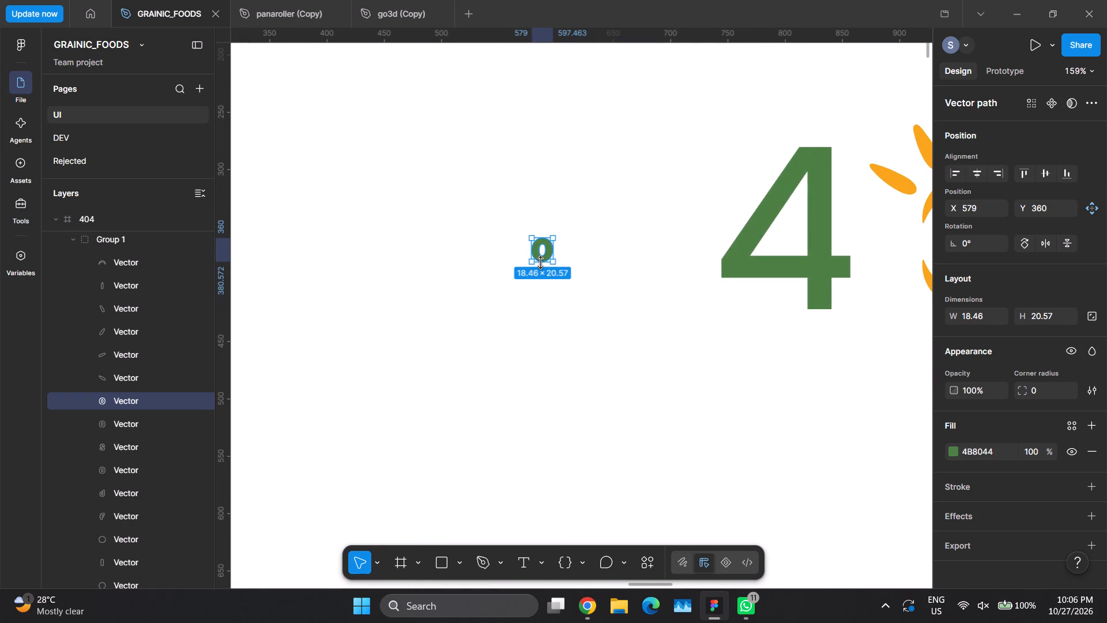
{"action": "left_click_drag", "start_coordinate": [540, 262], "coordinate": [548, 368], "text": "shift"}
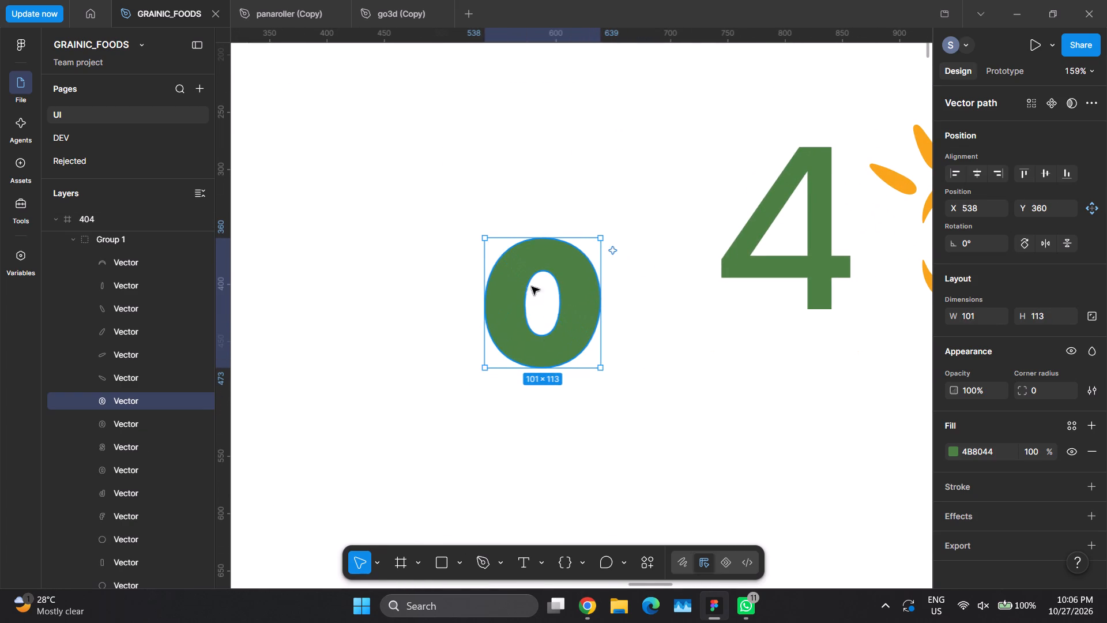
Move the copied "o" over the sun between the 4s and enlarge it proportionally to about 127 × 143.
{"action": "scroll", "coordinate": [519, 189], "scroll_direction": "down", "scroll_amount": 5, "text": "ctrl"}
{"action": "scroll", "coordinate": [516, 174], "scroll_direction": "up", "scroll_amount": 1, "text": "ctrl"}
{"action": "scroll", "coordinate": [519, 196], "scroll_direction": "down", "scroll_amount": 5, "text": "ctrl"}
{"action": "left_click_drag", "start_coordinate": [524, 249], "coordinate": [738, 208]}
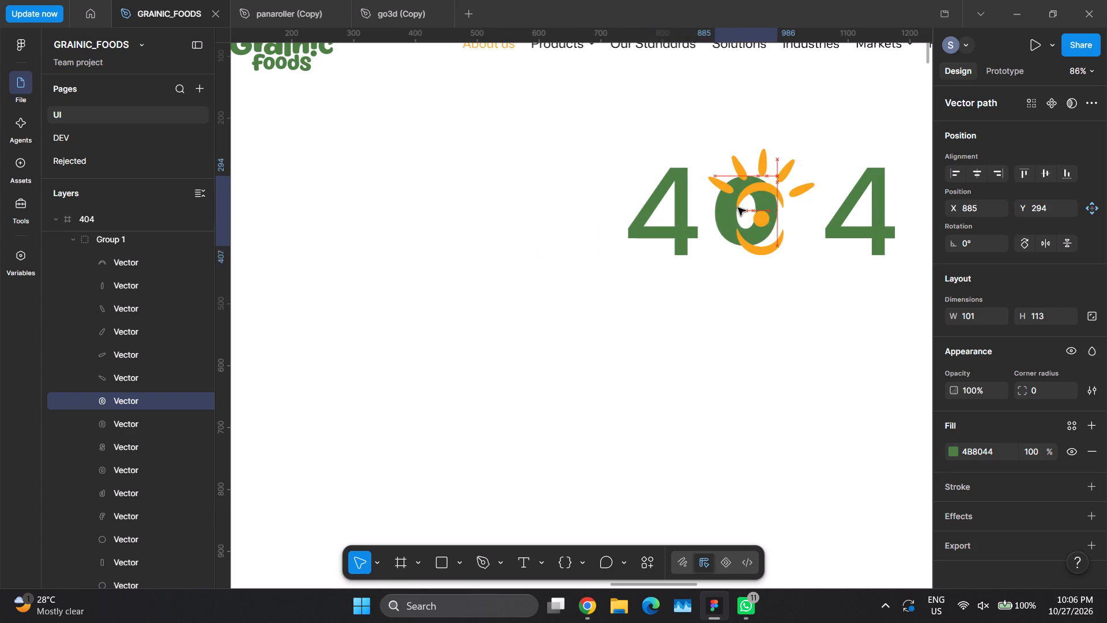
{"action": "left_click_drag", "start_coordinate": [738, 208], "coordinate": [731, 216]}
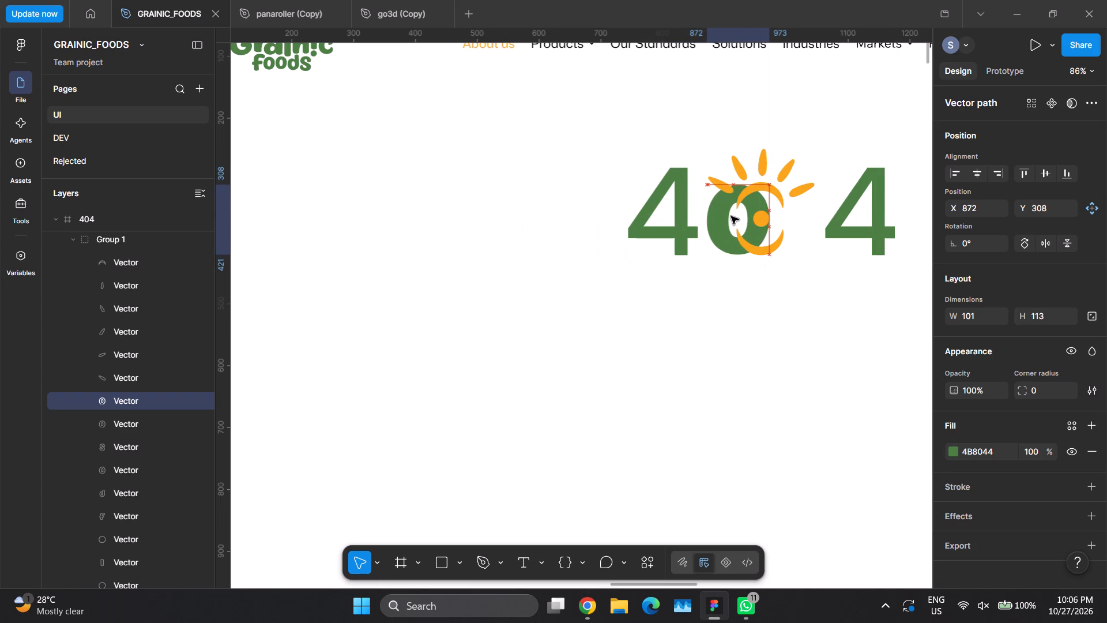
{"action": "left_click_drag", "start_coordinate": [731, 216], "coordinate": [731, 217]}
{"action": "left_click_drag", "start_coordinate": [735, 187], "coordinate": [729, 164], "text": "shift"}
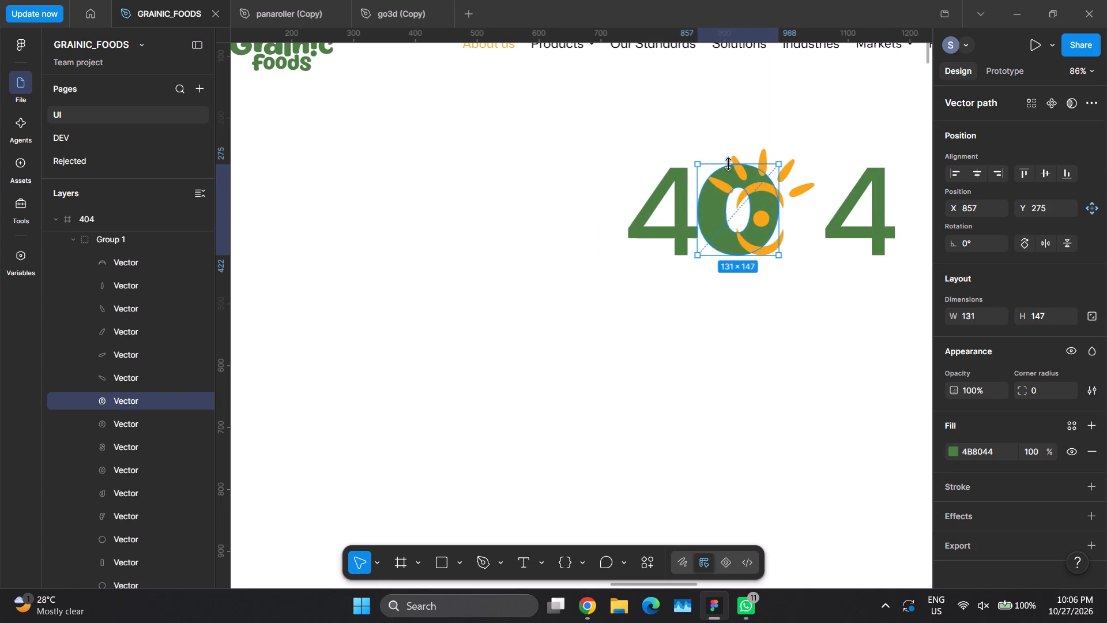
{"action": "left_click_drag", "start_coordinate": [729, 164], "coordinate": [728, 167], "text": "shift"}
Move the enlarged "o" copy down out of the 404 artwork and delete it.
{"action": "left_click_drag", "start_coordinate": [711, 222], "coordinate": [741, 351]}
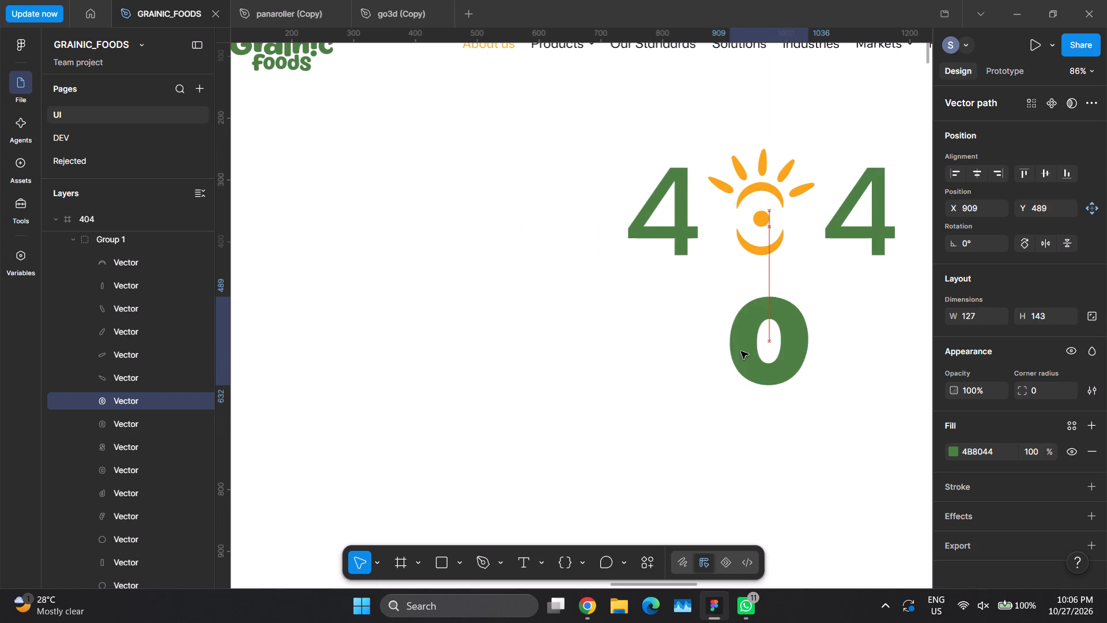
{"action": "left_click_drag", "start_coordinate": [741, 351], "coordinate": [724, 357]}
{"action": "key", "text": "Delete"}
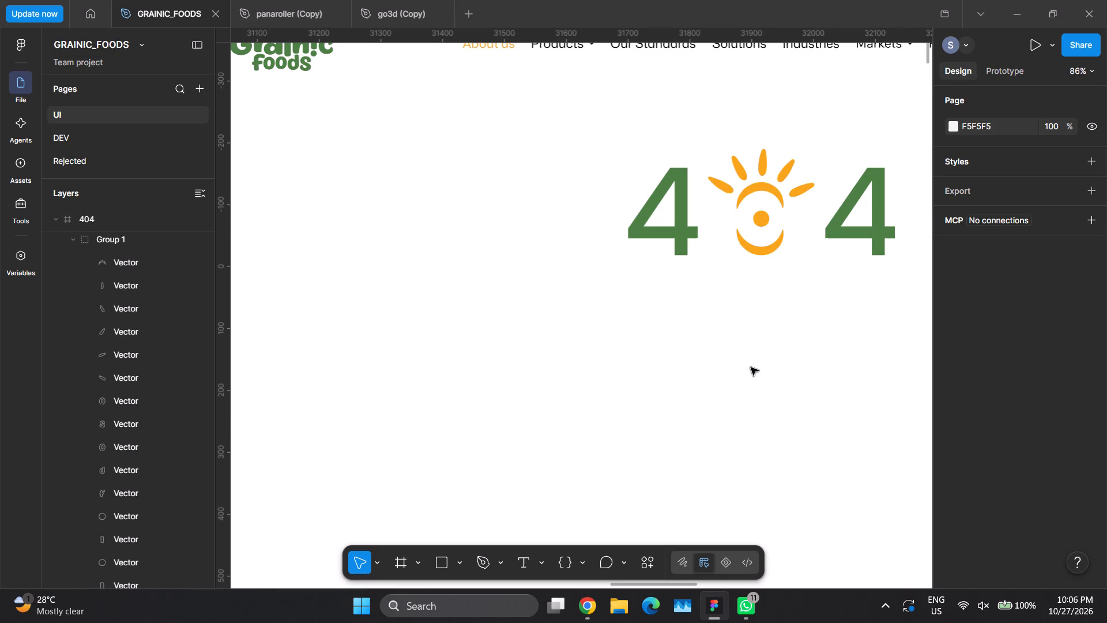
Duplicate the second 4 below the artwork at X 982, Y 392 and change the copy's text to 0.
{"action": "scroll", "coordinate": [781, 232], "scroll_direction": "up", "scroll_amount": 3, "text": "ctrl"}
{"action": "scroll", "coordinate": [780, 231], "scroll_direction": "down", "scroll_amount": 1, "text": "ctrl"}
{"action": "scroll", "coordinate": [776, 226], "scroll_direction": "up", "scroll_amount": 2, "text": "ctrl"}
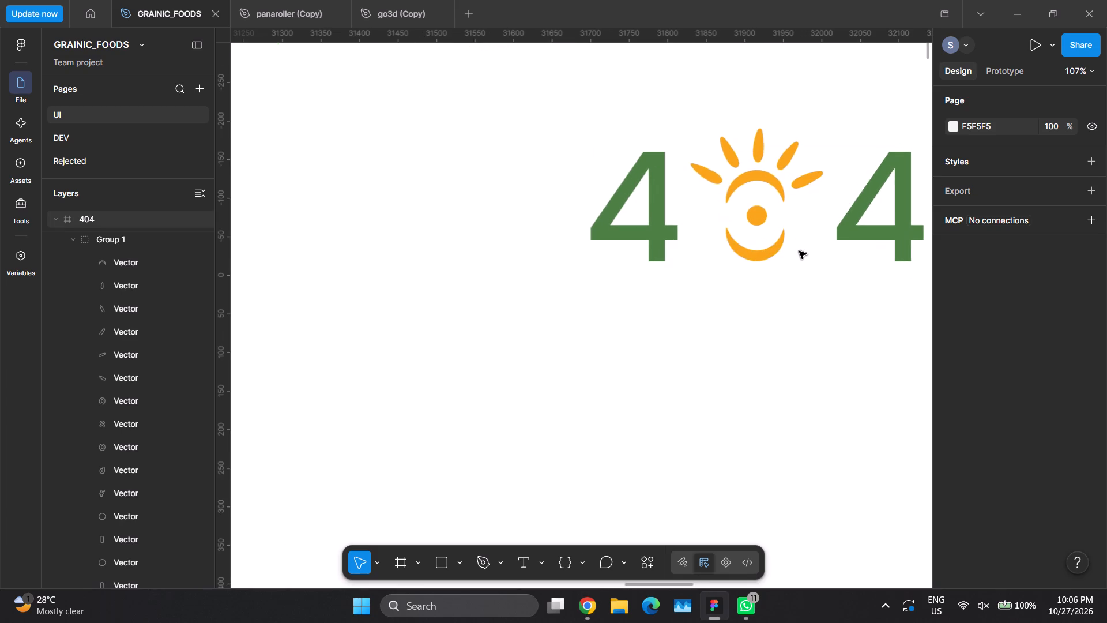
{"action": "scroll", "coordinate": [797, 249], "scroll_direction": "up", "scroll_amount": 7, "text": "ctrl"}
{"action": "scroll", "coordinate": [580, 264], "scroll_direction": "down", "scroll_amount": 6, "text": "ctrl"}
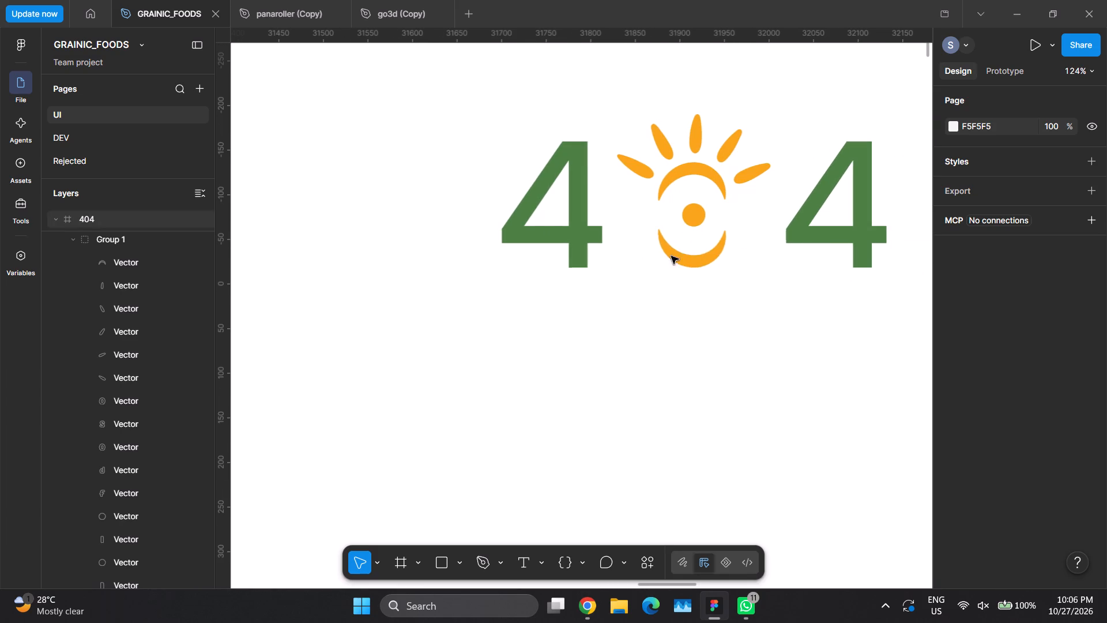
{"action": "left_click", "coordinate": [823, 236], "text": "ctrl"}
{"action": "left_click_drag", "start_coordinate": [828, 232], "coordinate": [758, 359], "text": "alt"}
{"action": "double_click", "coordinate": [756, 358]}
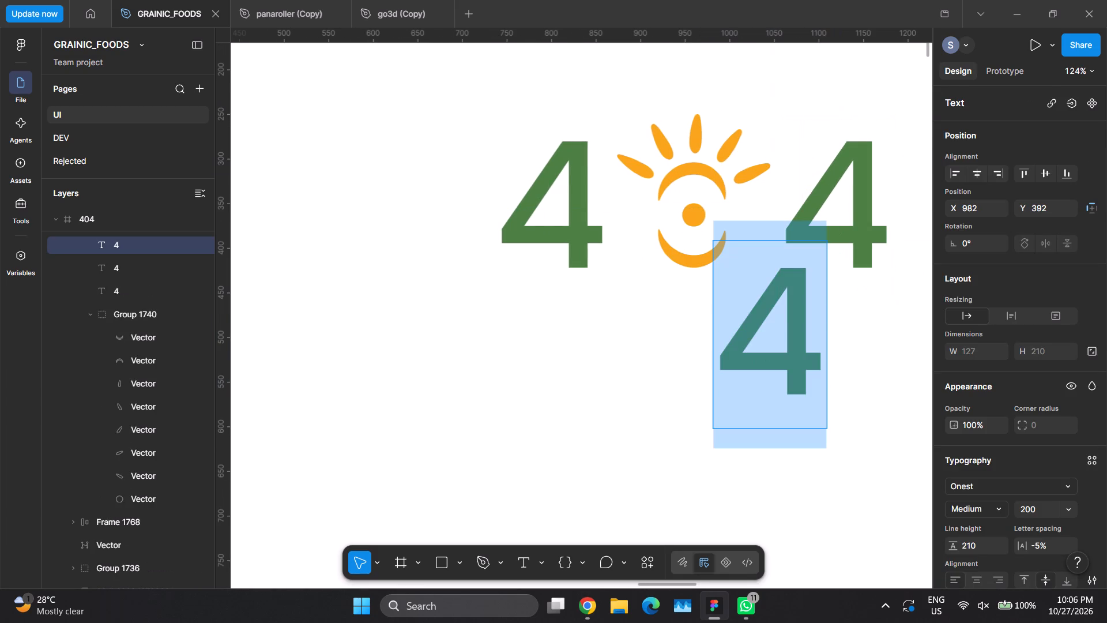
{"action": "key", "text": "0"}
{"action": "left_click", "coordinate": [862, 384]}
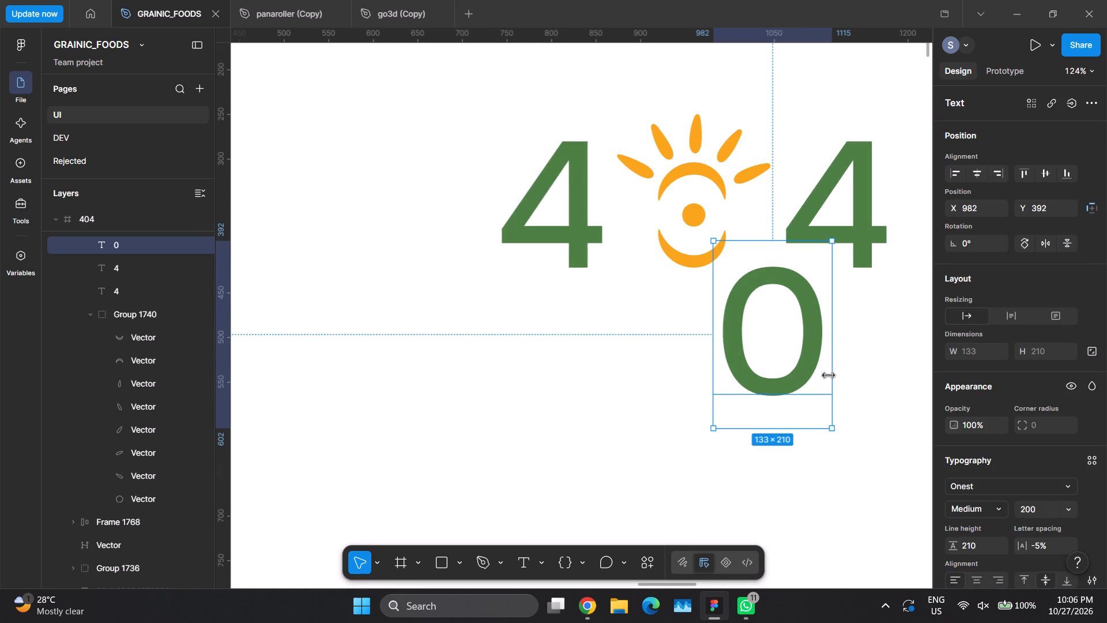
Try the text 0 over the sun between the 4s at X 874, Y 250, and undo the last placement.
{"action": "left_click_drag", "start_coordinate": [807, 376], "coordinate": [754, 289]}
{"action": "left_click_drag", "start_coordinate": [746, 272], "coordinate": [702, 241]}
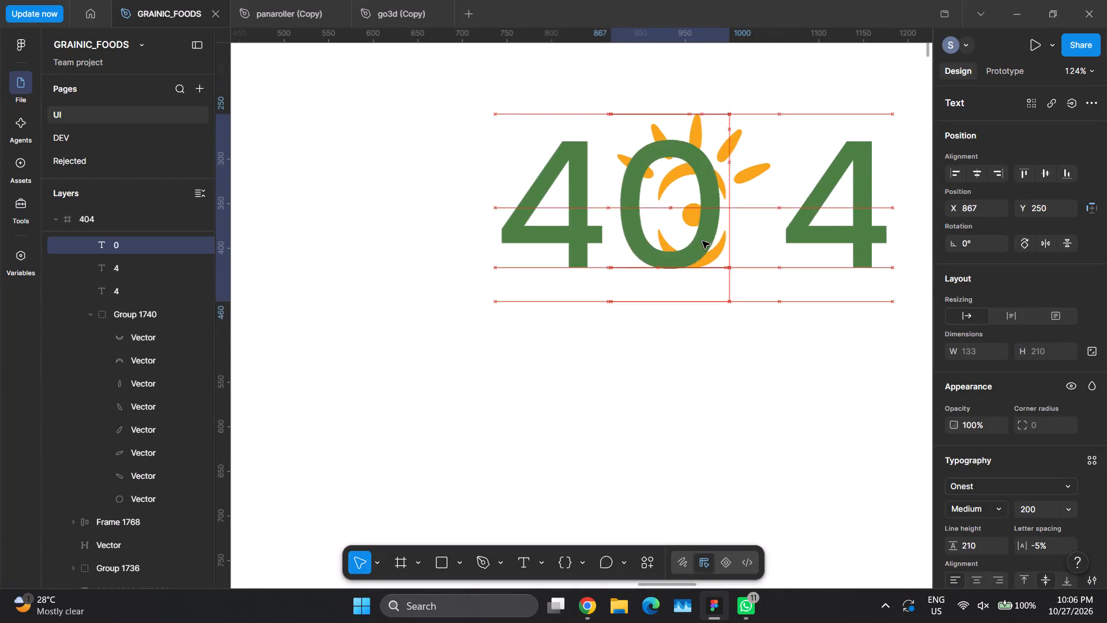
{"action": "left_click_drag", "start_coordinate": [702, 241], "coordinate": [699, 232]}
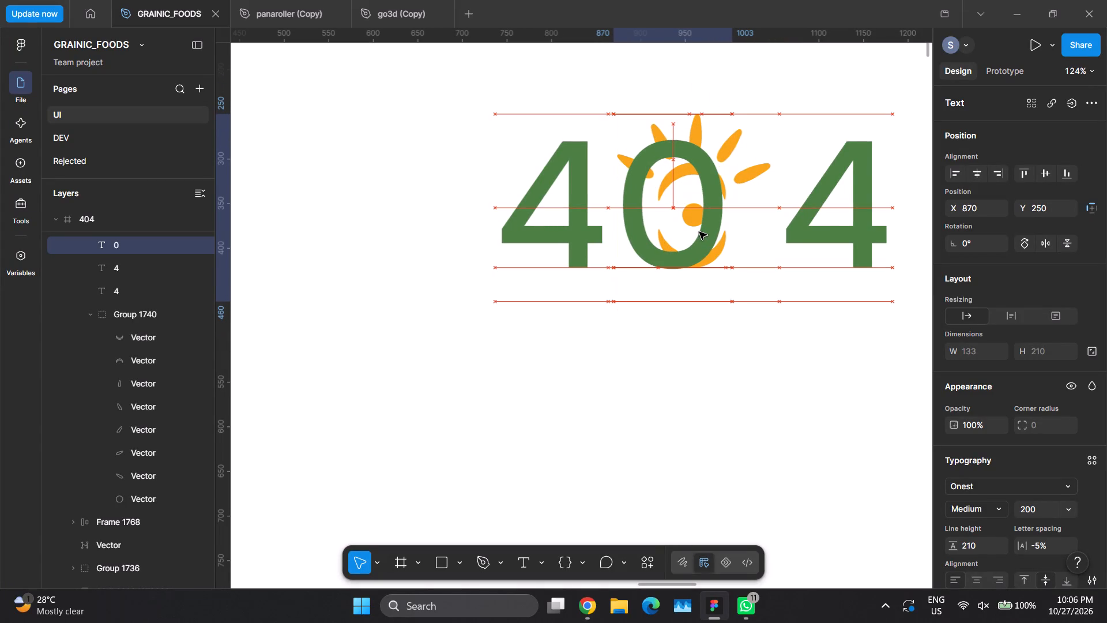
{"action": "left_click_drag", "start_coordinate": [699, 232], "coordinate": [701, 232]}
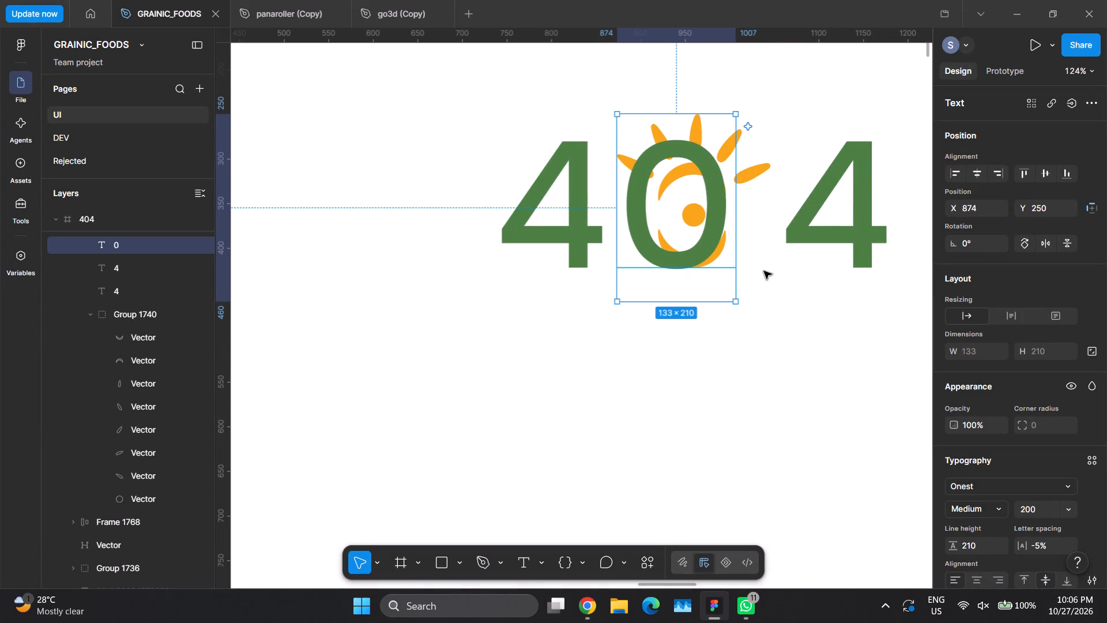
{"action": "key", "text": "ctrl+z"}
Build a 404 row below the sun at Y 495: the 0 at X 881, the first 4 at X 741, a copied 4 at X 1032.
{"action": "left_click_drag", "start_coordinate": [743, 294], "coordinate": [707, 470]}
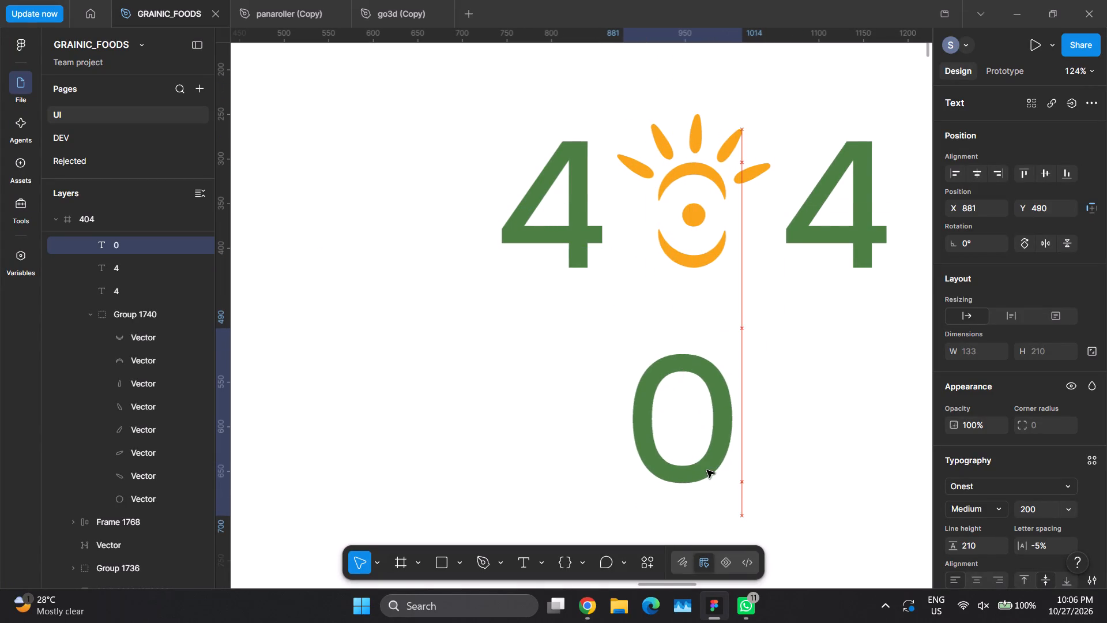
{"action": "left_click_drag", "start_coordinate": [707, 470], "coordinate": [707, 472]}
{"action": "left_click_drag", "start_coordinate": [570, 252], "coordinate": [571, 487]}
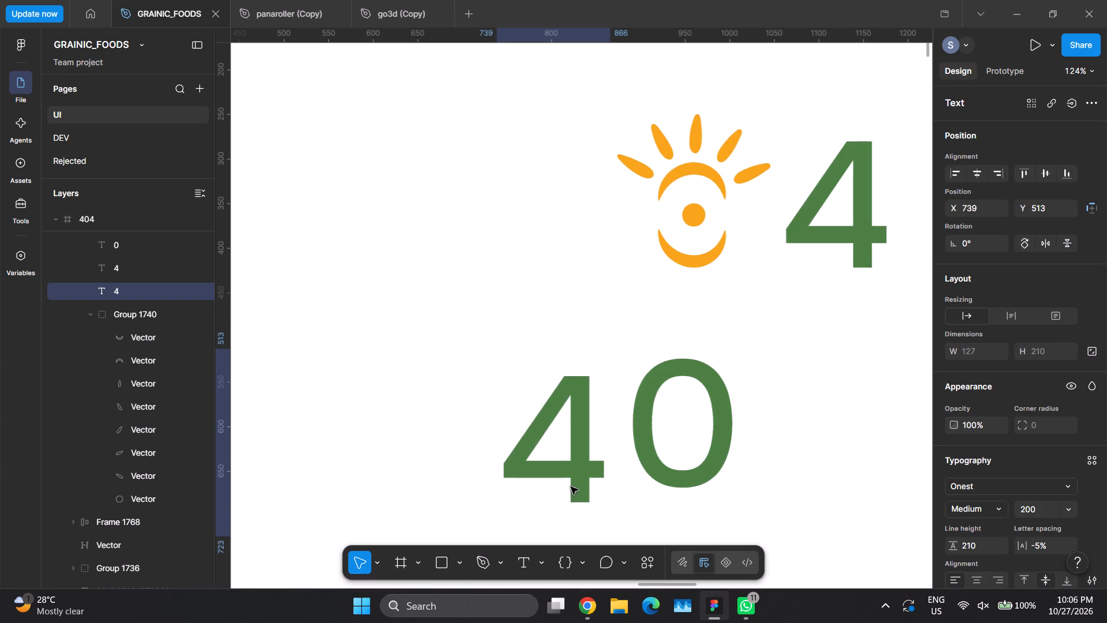
{"action": "left_click_drag", "start_coordinate": [571, 487], "coordinate": [573, 469]}
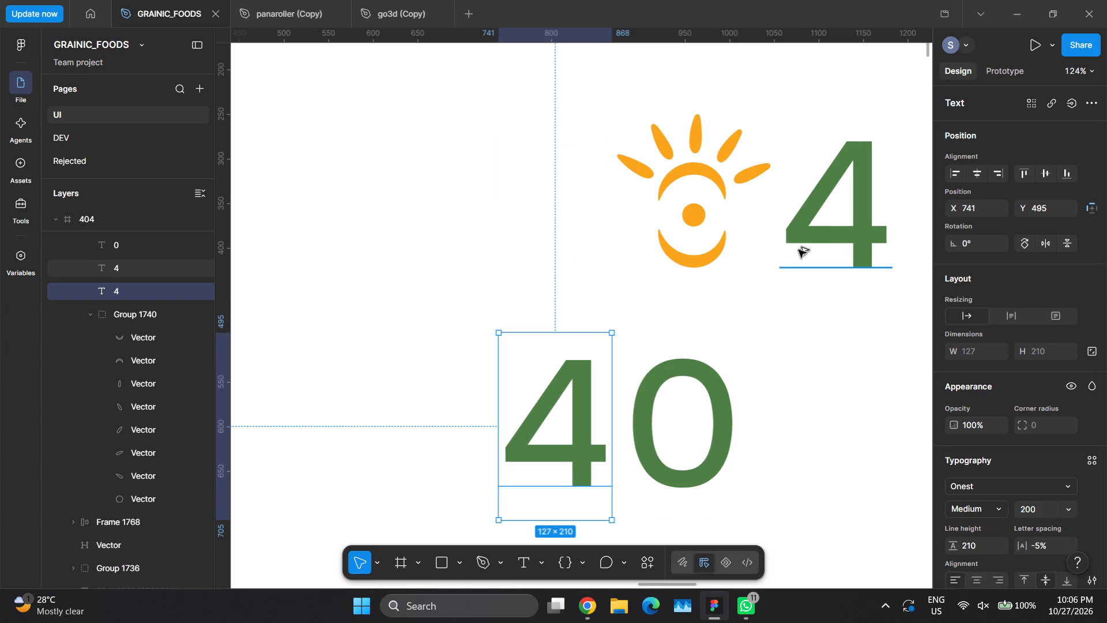
{"action": "left_click_drag", "start_coordinate": [808, 245], "coordinate": [795, 465], "text": "alt"}
{"action": "left_click_drag", "start_coordinate": [806, 462], "coordinate": [784, 460]}
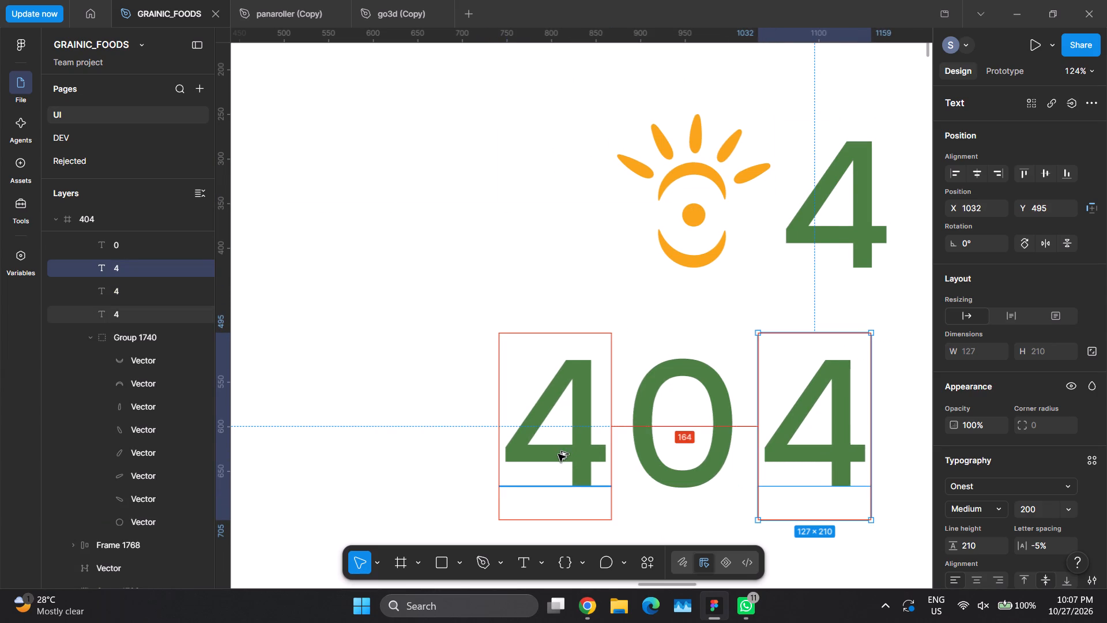
Duplicate the lower row's first 4 back up beside the sun at X 741, Y 250.
{"action": "left_click_drag", "start_coordinate": [558, 454], "coordinate": [567, 235], "text": "alt"}
Space the lower row's 4, 0 and 4 evenly, trying a spacing of 20 and settling on 10.
{"action": "left_click", "coordinate": [437, 371]}
{"action": "left_click_drag", "start_coordinate": [454, 350], "coordinate": [823, 501]}
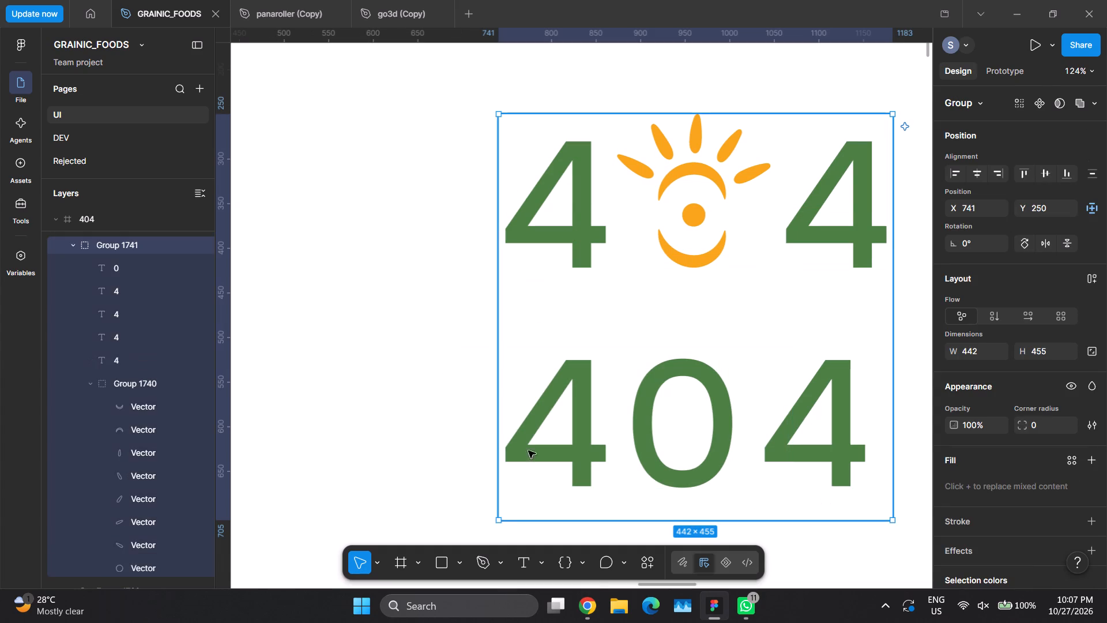
{"action": "left_click", "coordinate": [403, 402]}
{"action": "left_click_drag", "start_coordinate": [443, 354], "coordinate": [827, 521], "text": "ctrl"}
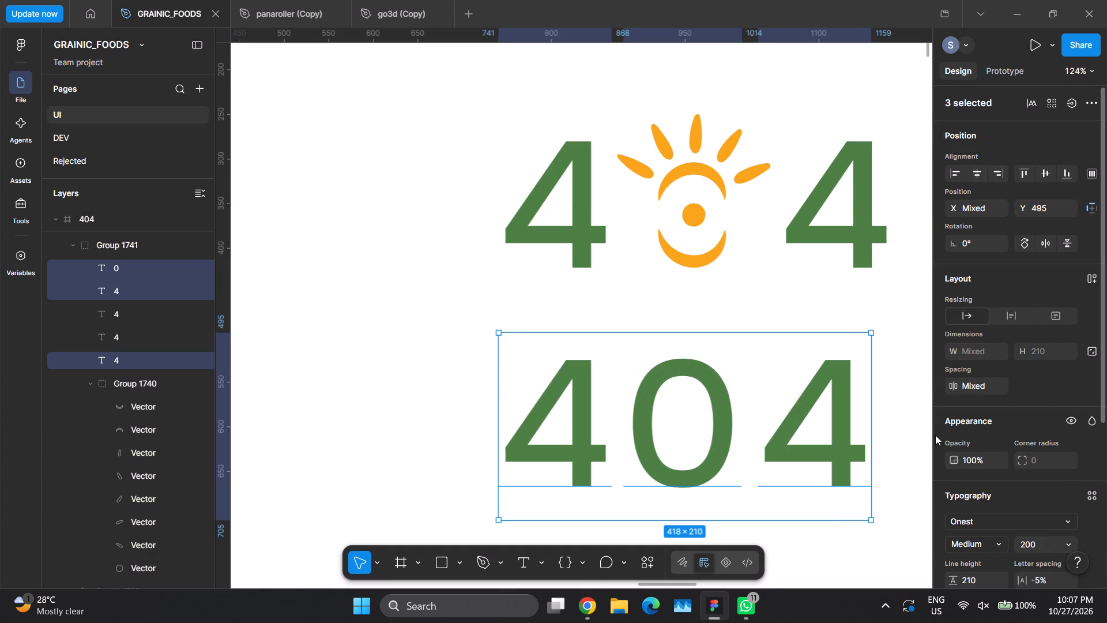
{"action": "left_click", "coordinate": [969, 390]}
{"action": "type", "text": "20"}
{"action": "key", "text": "Return"}
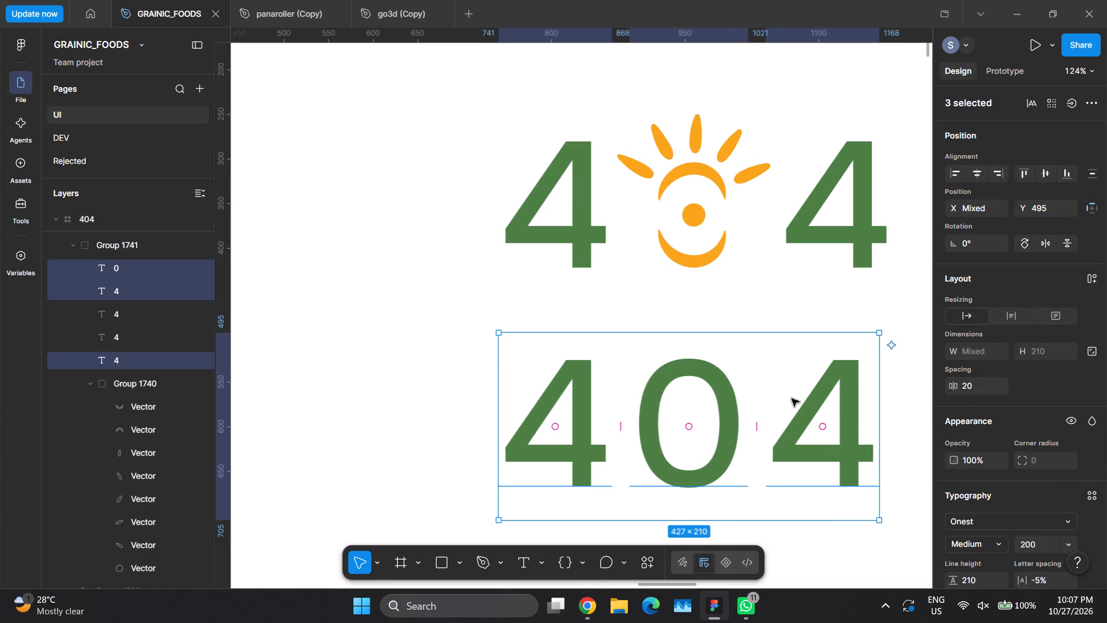
{"action": "left_click", "coordinate": [973, 389]}
{"action": "type", "text": "10"}
{"action": "key", "text": "Return"}
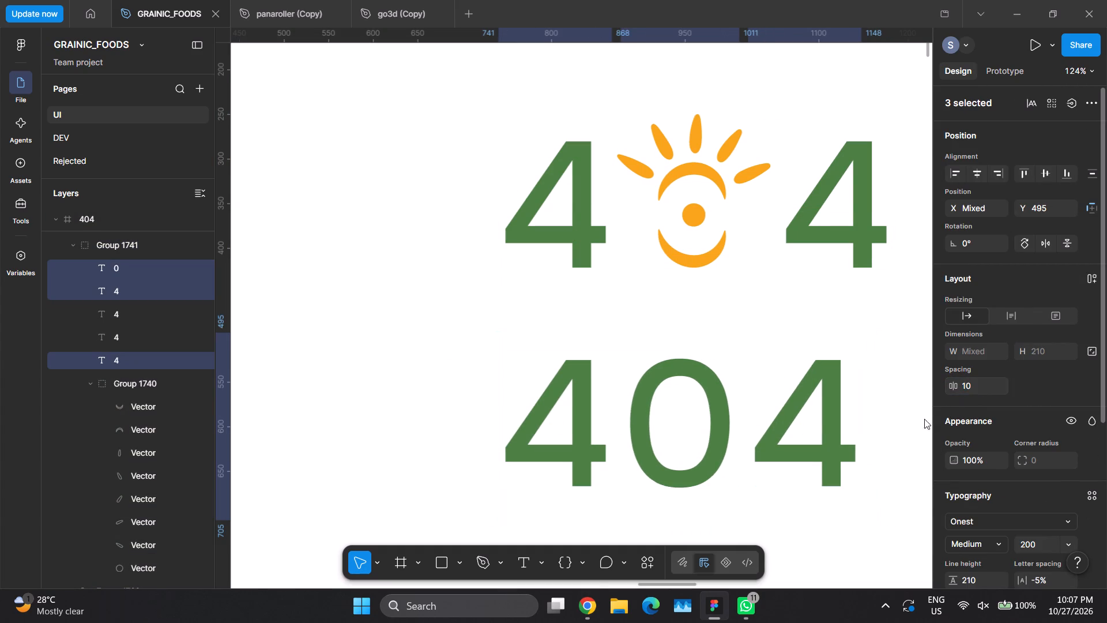
Center the lower 404 row beneath the sun artwork, starting at X 757 and keeping Y 495.
{"action": "scroll", "coordinate": [726, 215], "scroll_direction": "down", "scroll_amount": 5, "text": "ctrl"}
{"action": "scroll", "coordinate": [728, 215], "scroll_direction": "up", "scroll_amount": 1, "text": "ctrl"}
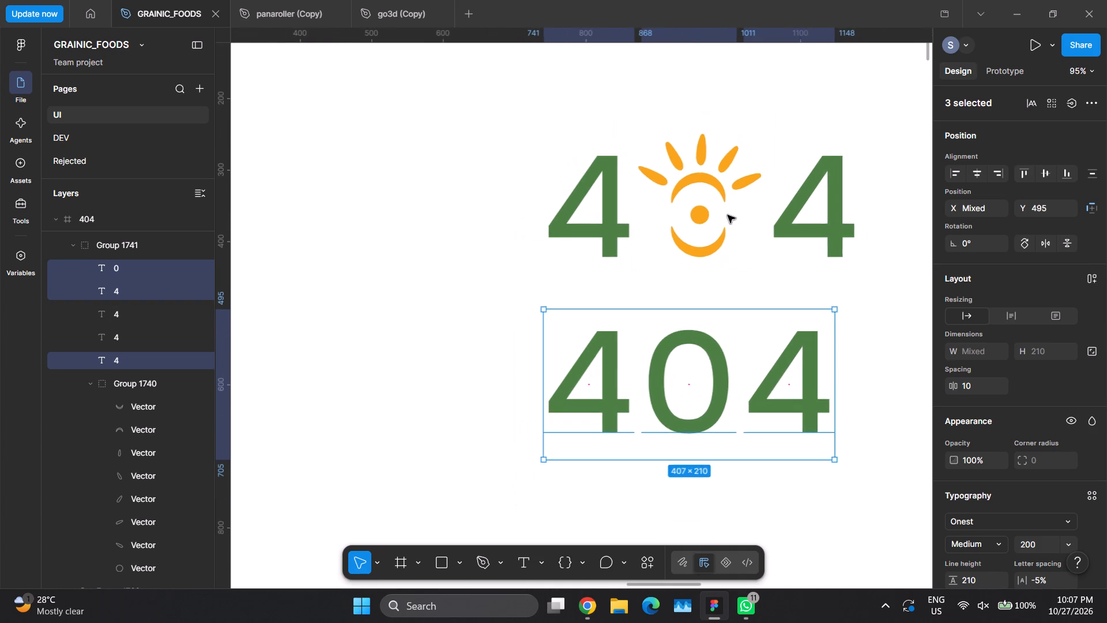
{"action": "scroll", "coordinate": [726, 223], "scroll_direction": "down", "scroll_amount": 12, "text": "ctrl"}
{"action": "scroll", "coordinate": [635, 264], "scroll_direction": "up", "scroll_amount": 3, "text": "ctrl"}
{"action": "scroll", "coordinate": [635, 271], "scroll_direction": "down", "scroll_amount": 2, "text": "ctrl"}
{"action": "scroll", "coordinate": [637, 273], "scroll_direction": "up", "scroll_amount": 1, "text": "ctrl"}
{"action": "left_click_drag", "start_coordinate": [638, 321], "coordinate": [653, 322]}
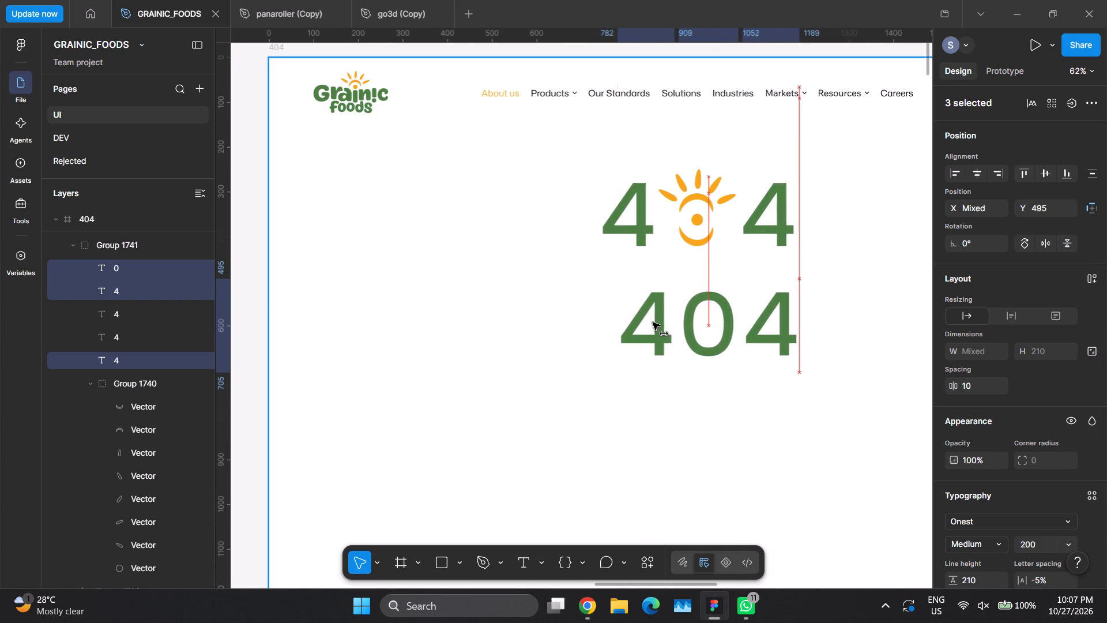
{"action": "left_click_drag", "start_coordinate": [653, 322], "coordinate": [646, 322]}
{"action": "left_click", "coordinate": [668, 487]}
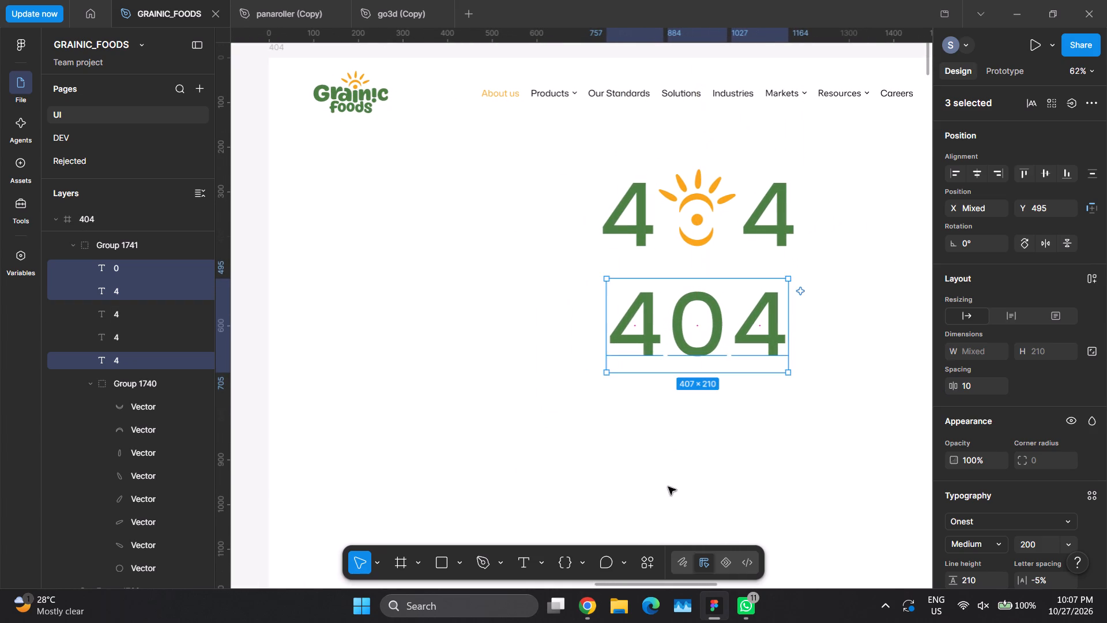
Recolor the lower row's 0 with the page's orange, F9A51A.
{"action": "left_click", "coordinate": [713, 326], "text": "ctrl"}
{"action": "scroll", "coordinate": [962, 519], "scroll_direction": "down", "scroll_amount": 8}
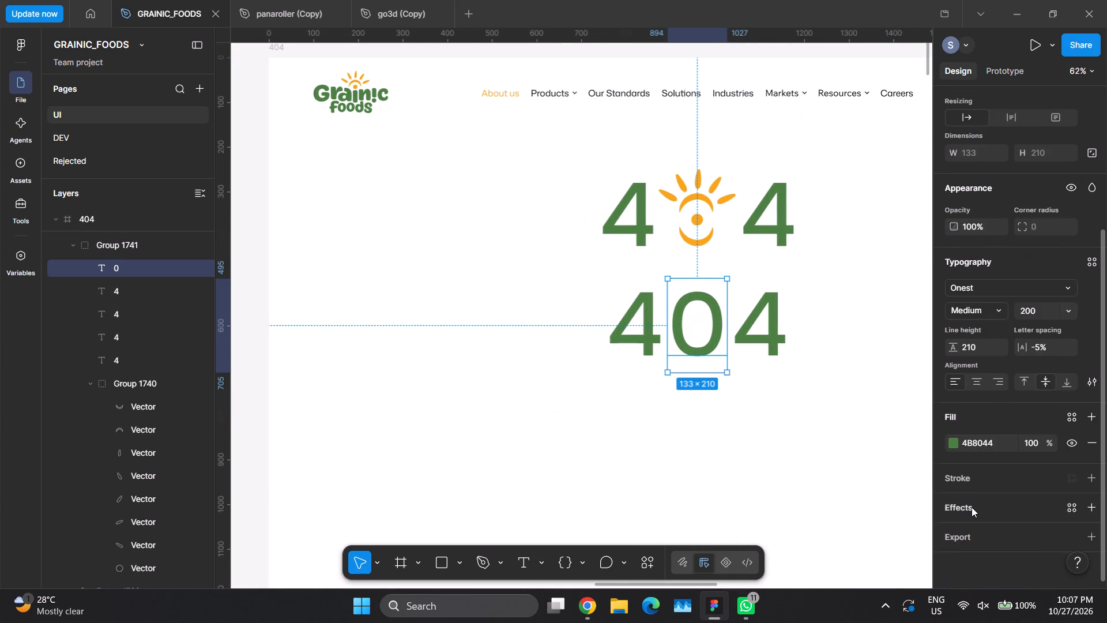
{"action": "left_click", "coordinate": [951, 445]}
{"action": "left_click", "coordinate": [813, 526]}
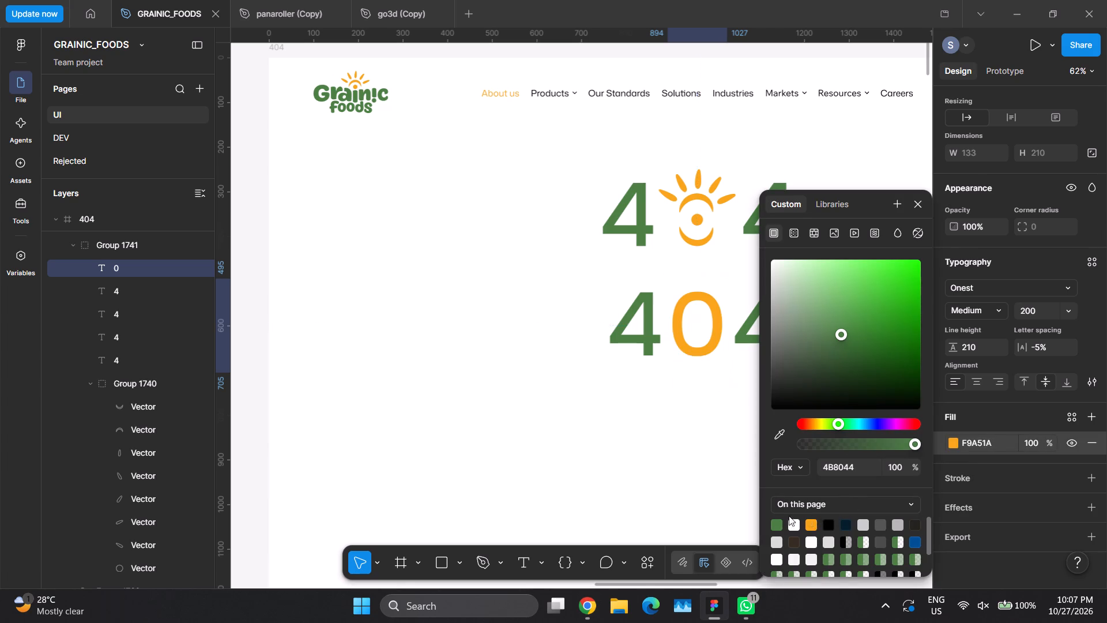
{"action": "left_click", "coordinate": [634, 456]}
Compare the sun version and the plain 404 version at page scale, alongside the about and contact pages, and close up.
{"action": "scroll", "coordinate": [586, 341], "scroll_direction": "up", "scroll_amount": 1, "text": "ctrl"}
{"action": "scroll", "coordinate": [580, 330], "scroll_direction": "down", "scroll_amount": 4, "text": "ctrl"}
{"action": "scroll", "coordinate": [571, 315], "scroll_direction": "up", "scroll_amount": 2, "text": "ctrl"}
{"action": "scroll", "coordinate": [564, 304], "scroll_direction": "down", "scroll_amount": 13, "text": "ctrl"}
{"action": "scroll", "coordinate": [547, 181], "scroll_direction": "up", "scroll_amount": 1, "text": "ctrl"}
{"action": "scroll", "coordinate": [547, 181], "scroll_direction": "down", "scroll_amount": 1, "text": "ctrl"}
{"action": "scroll", "coordinate": [547, 181], "scroll_direction": "up", "scroll_amount": 1, "text": "ctrl"}
{"action": "scroll", "coordinate": [547, 181], "scroll_direction": "down", "scroll_amount": 1, "text": "ctrl"}
{"action": "scroll", "coordinate": [547, 181], "scroll_direction": "up", "scroll_amount": 3, "text": "ctrl"}
{"action": "scroll", "coordinate": [547, 182], "scroll_direction": "down", "scroll_amount": 2, "text": "ctrl"}
{"action": "scroll", "coordinate": [562, 264], "scroll_direction": "up", "scroll_amount": 1, "text": "ctrl"}
{"action": "scroll", "coordinate": [562, 264], "scroll_direction": "down", "scroll_amount": 2, "text": "ctrl"}
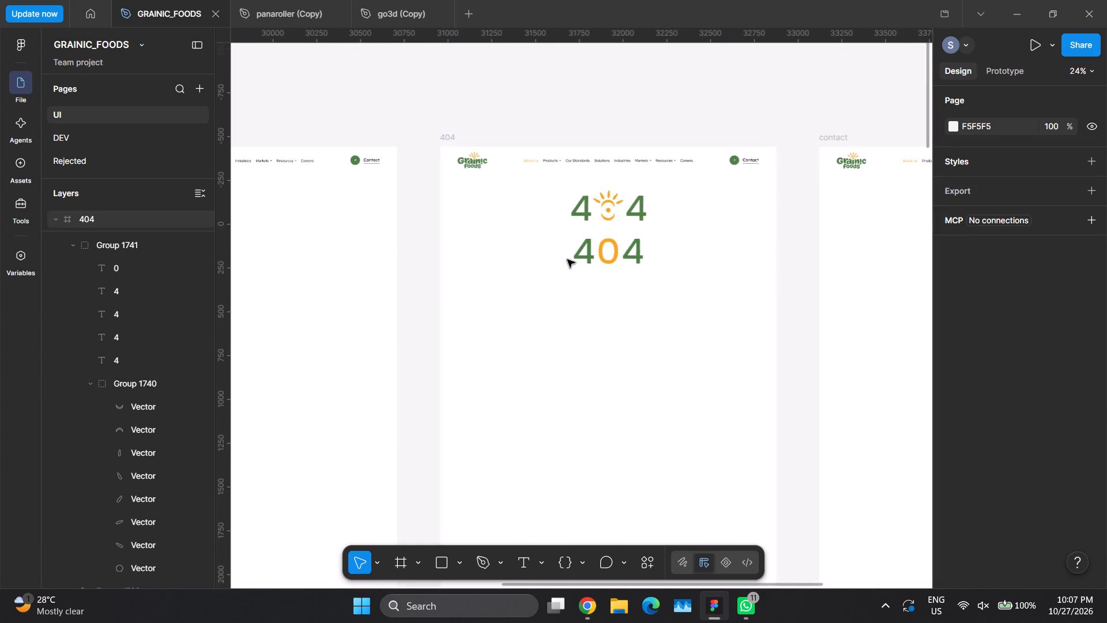
{"action": "scroll", "coordinate": [567, 260], "scroll_direction": "down", "scroll_amount": 8, "text": "ctrl"}
{"action": "scroll", "coordinate": [581, 392], "scroll_direction": "up", "scroll_amount": 1, "text": "ctrl"}
{"action": "scroll", "coordinate": [588, 382], "scroll_direction": "down", "scroll_amount": 2, "text": "ctrl"}
{"action": "scroll", "coordinate": [588, 372], "scroll_direction": "up", "scroll_amount": 1, "text": "ctrl"}
{"action": "scroll", "coordinate": [598, 275], "scroll_direction": "up", "scroll_amount": 2, "text": "ctrl"}
{"action": "scroll", "coordinate": [597, 274], "scroll_direction": "down", "scroll_amount": 2, "text": "ctrl"}
{"action": "scroll", "coordinate": [597, 273], "scroll_direction": "up", "scroll_amount": 1, "text": "ctrl"}
{"action": "scroll", "coordinate": [597, 273], "scroll_direction": "down", "scroll_amount": 1, "text": "ctrl"}
{"action": "scroll", "coordinate": [597, 273], "scroll_direction": "up", "scroll_amount": 3, "text": "ctrl"}
{"action": "scroll", "coordinate": [637, 208], "scroll_direction": "down", "scroll_amount": 2, "text": "ctrl"}
{"action": "scroll", "coordinate": [637, 208], "scroll_direction": "up", "scroll_amount": 2, "text": "ctrl"}
{"action": "scroll", "coordinate": [637, 208], "scroll_direction": "down", "scroll_amount": 1, "text": "ctrl"}
{"action": "scroll", "coordinate": [637, 209], "scroll_direction": "up", "scroll_amount": 2, "text": "ctrl"}
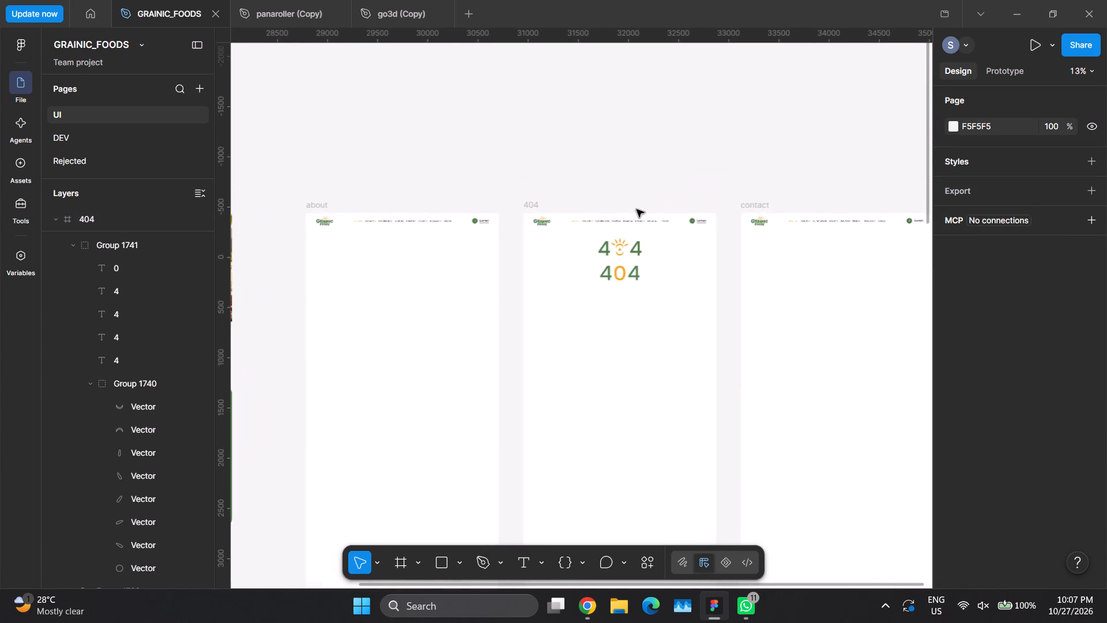
{"action": "scroll", "coordinate": [634, 272], "scroll_direction": "up", "scroll_amount": 20, "text": "ctrl"}
{"action": "scroll", "coordinate": [634, 272], "scroll_direction": "up", "scroll_amount": 7, "text": "ctrl"}
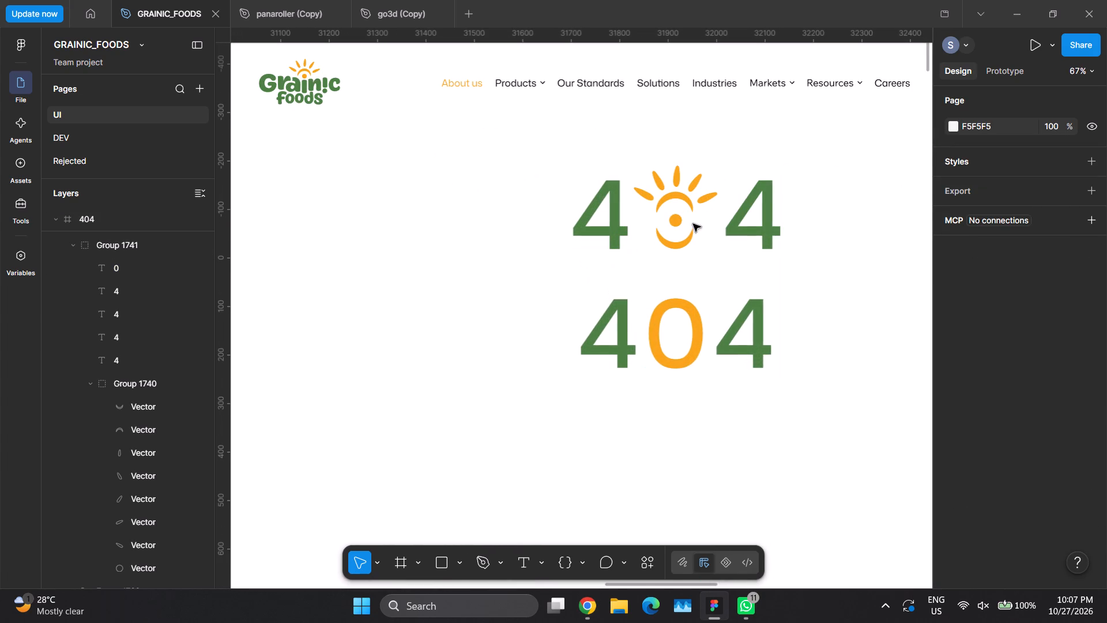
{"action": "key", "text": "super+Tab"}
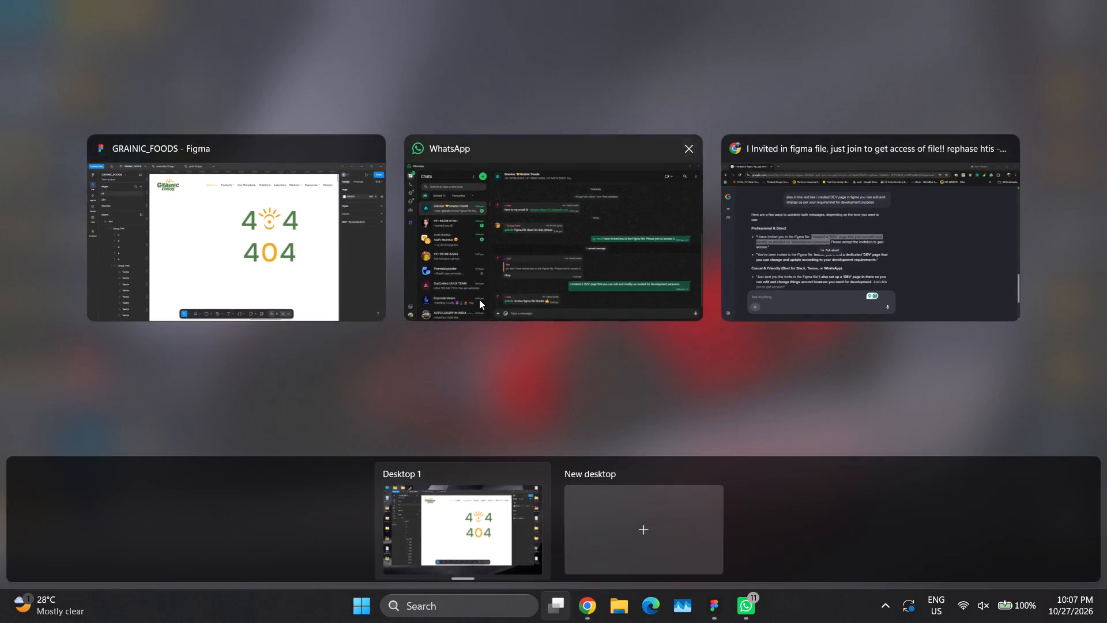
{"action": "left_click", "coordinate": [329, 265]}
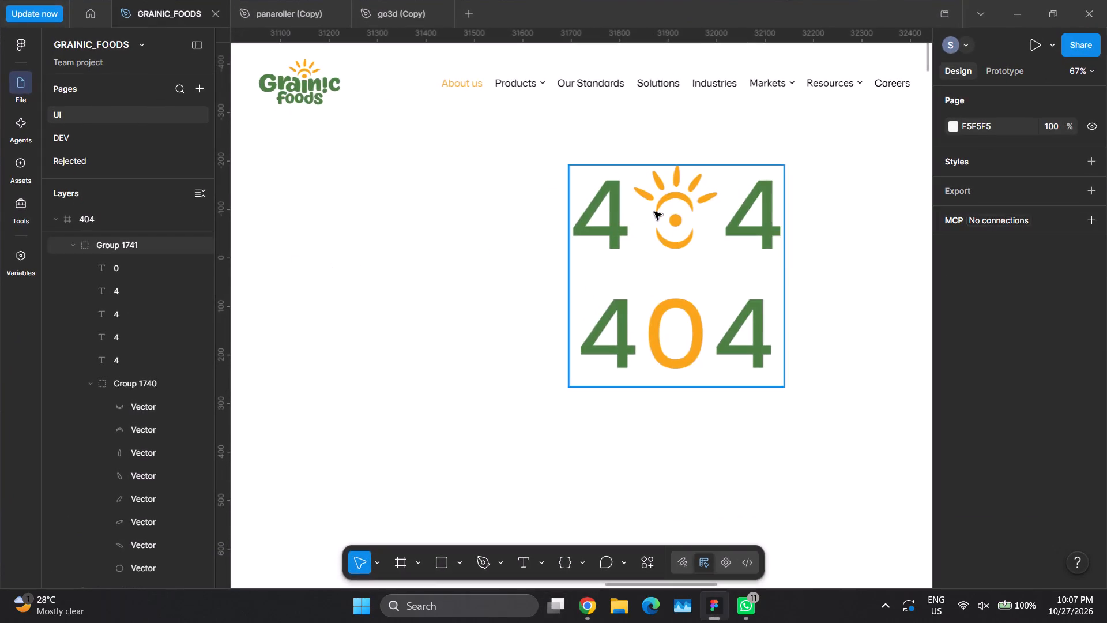
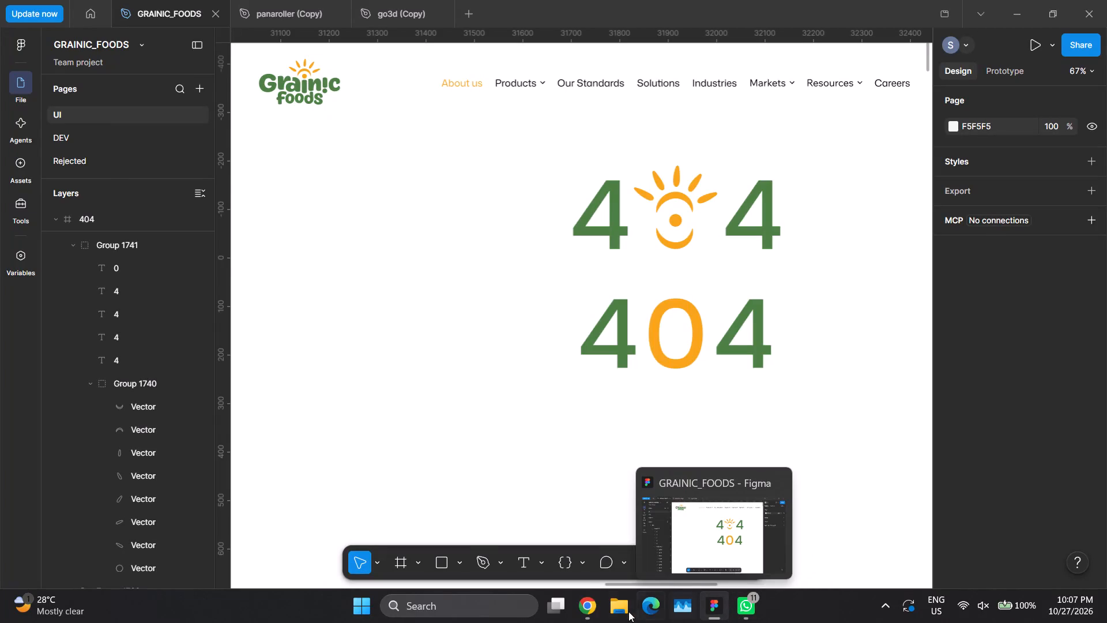
Switch to Chrome, search for "sabi food" in a new tab and open the Sabi Foods website.
{"action": "left_click", "coordinate": [589, 612]}
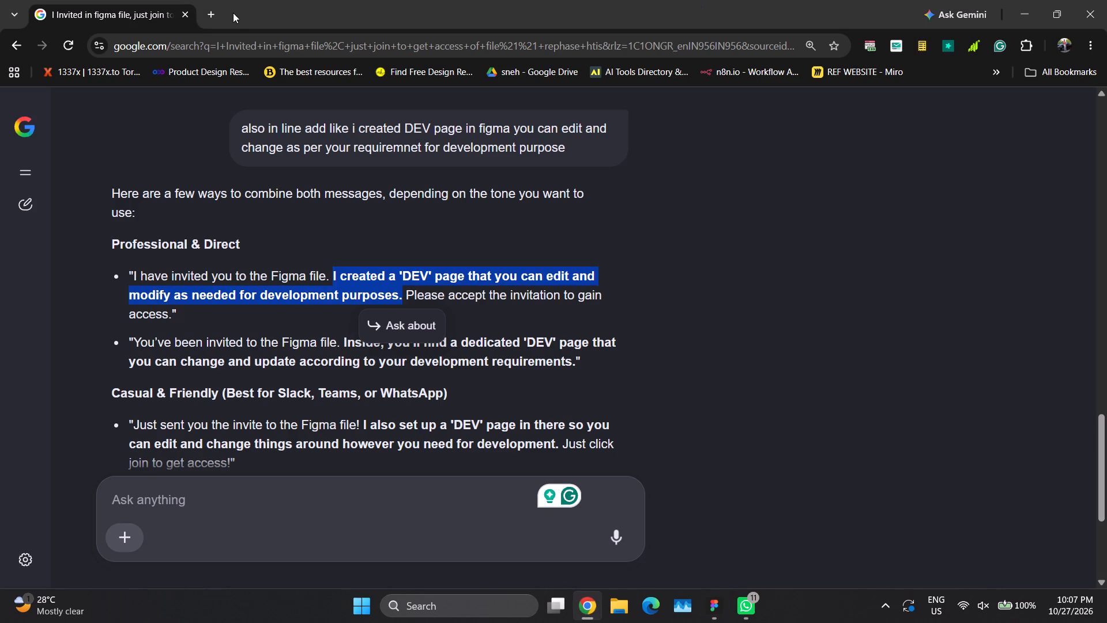
{"action": "left_click", "coordinate": [207, 7]}
{"action": "type", "text": "sabi food"}
{"action": "key", "text": "Return"}
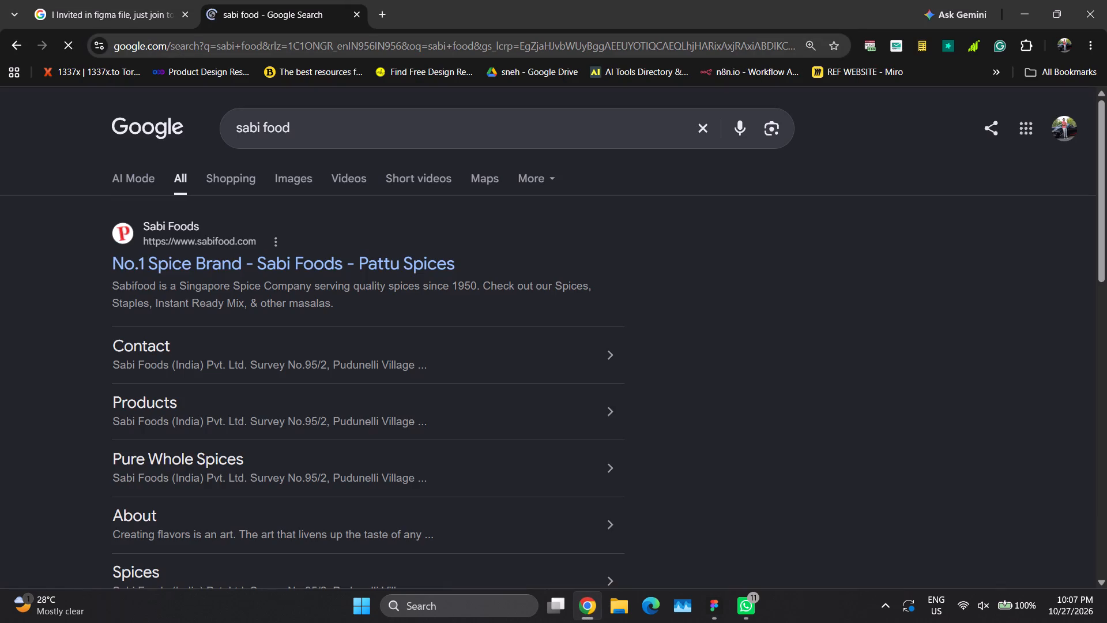
{"action": "left_click", "coordinate": [227, 266]}
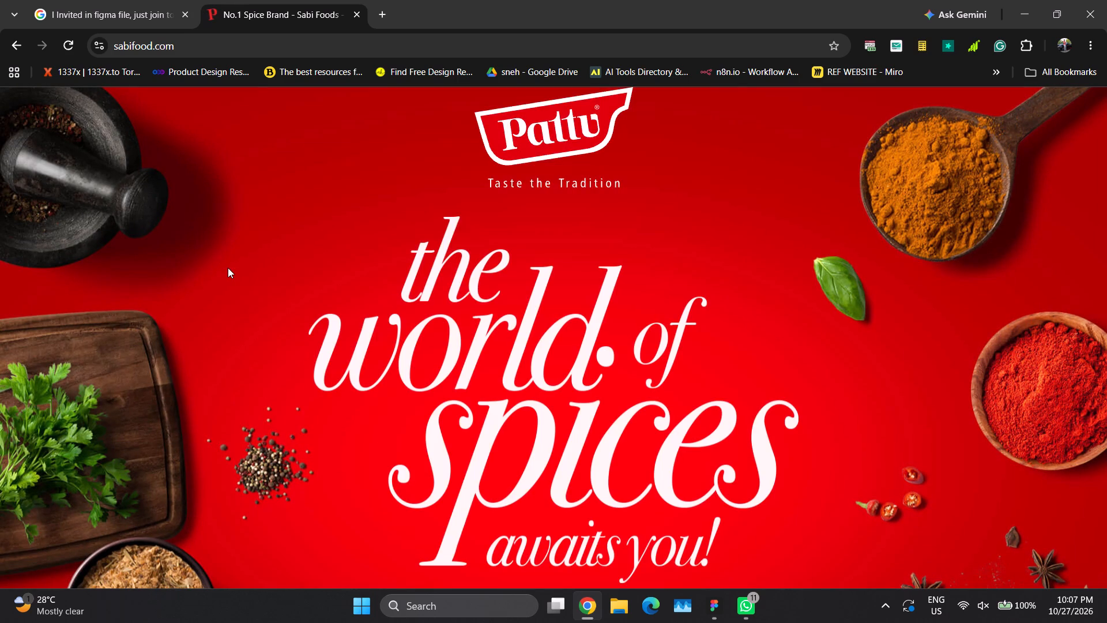
Open the Sabi Foods site's error page by adding /404 to its address.
{"action": "left_click", "coordinate": [291, 50]}
{"action": "left_click", "coordinate": [291, 50]}
{"action": "left_click", "coordinate": [281, 48]}
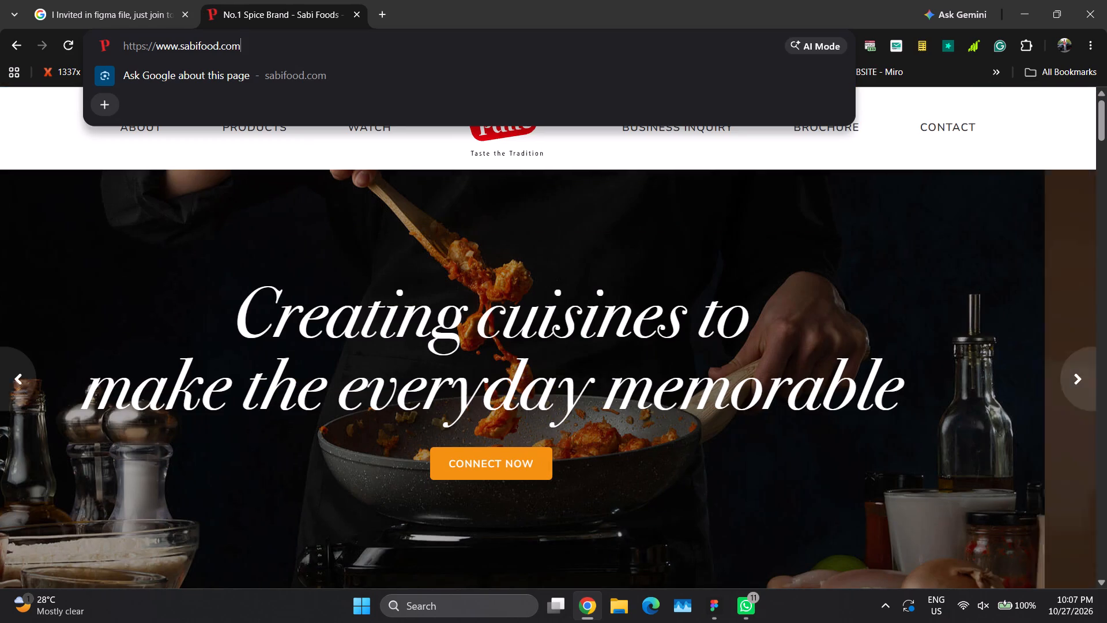
{"action": "type", "text": "/404"}
{"action": "key", "text": "Return"}
{"action": "key", "text": "period"}
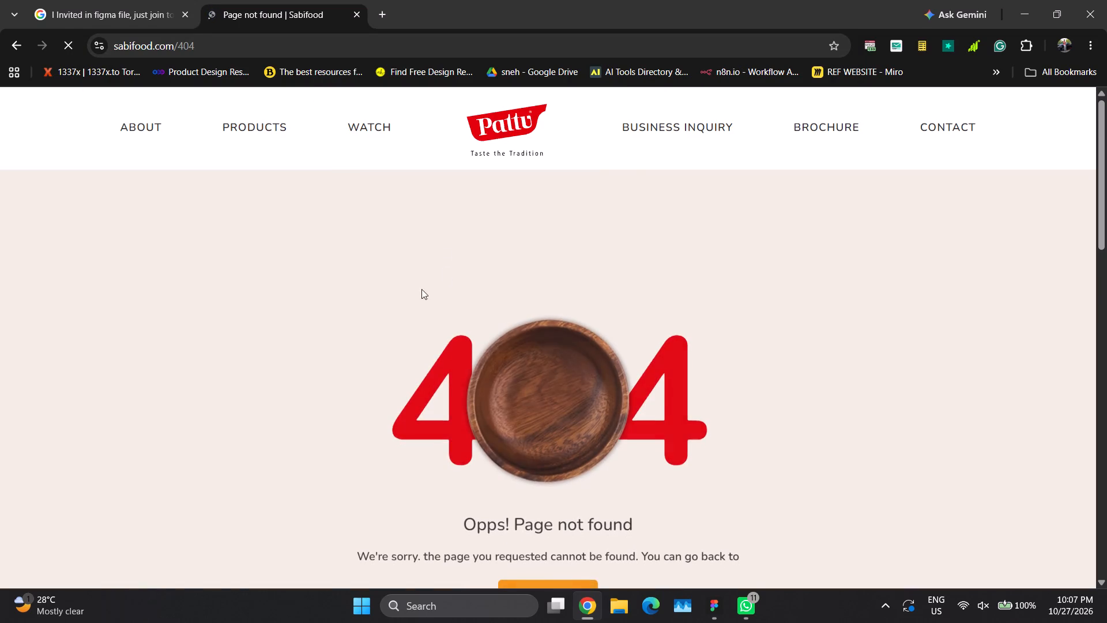
Examine the Sabi Foods 404 page's artwork, wording, homepage button and the sections below as a design reference.
{"action": "scroll", "coordinate": [432, 292], "scroll_direction": "down", "scroll_amount": 2}
{"action": "scroll", "coordinate": [439, 296], "scroll_direction": "up", "scroll_amount": 1}
{"action": "left_click_drag", "start_coordinate": [536, 343], "coordinate": [754, 330]}
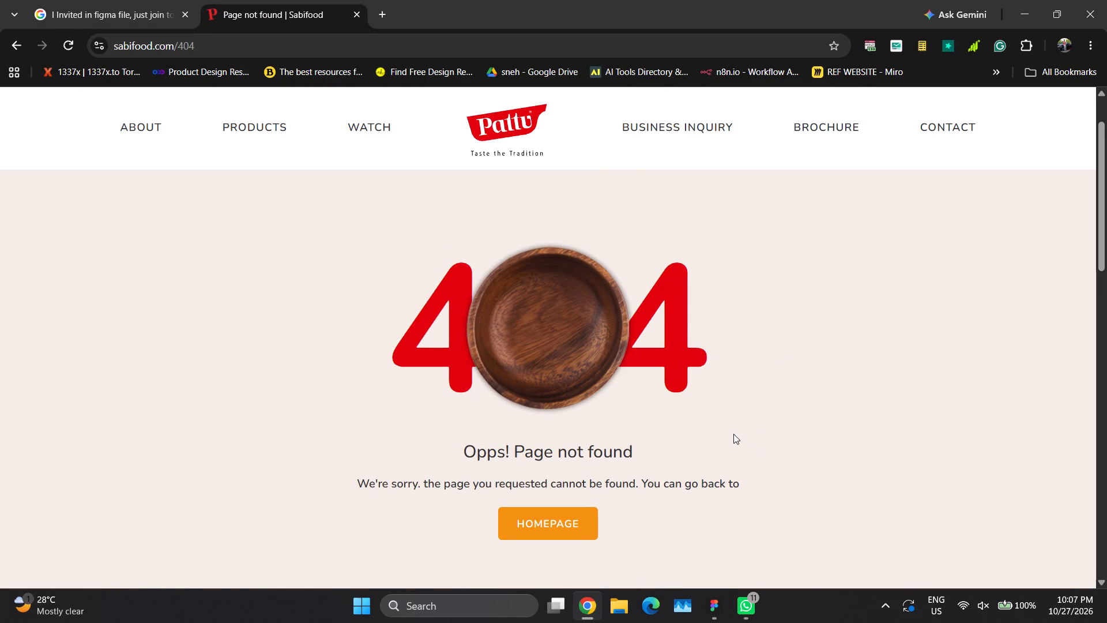
{"action": "scroll", "coordinate": [536, 501], "scroll_direction": "down", "scroll_amount": 6}
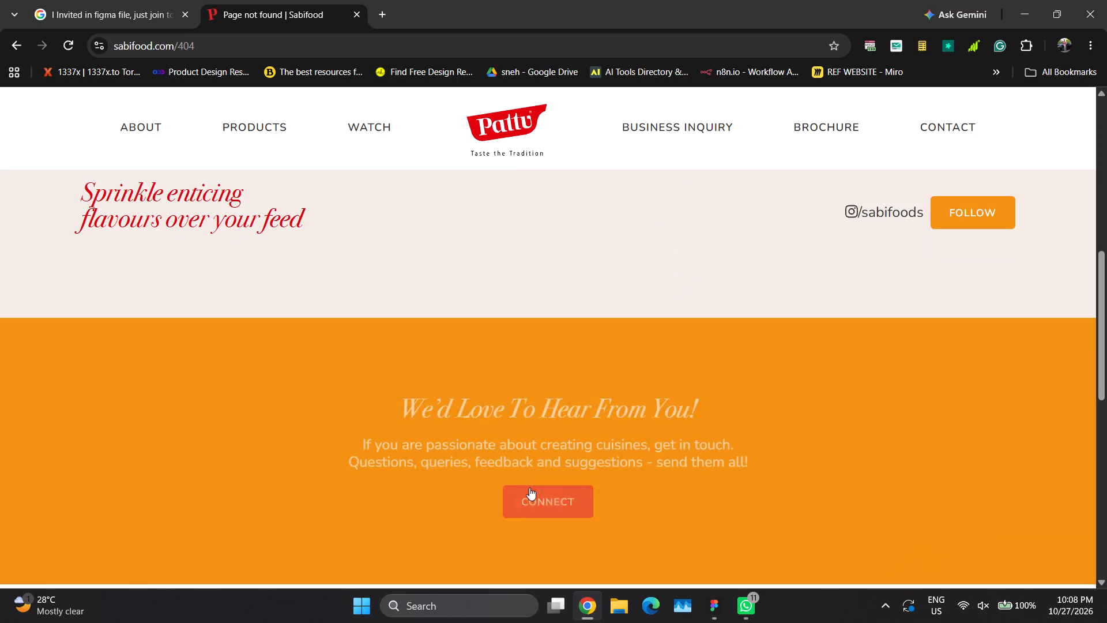
{"action": "scroll", "coordinate": [529, 487], "scroll_direction": "up", "scroll_amount": 2}
{"action": "scroll", "coordinate": [529, 487], "scroll_direction": "down", "scroll_amount": 1}
{"action": "scroll", "coordinate": [529, 487], "scroll_direction": "up", "scroll_amount": 5}
{"action": "scroll", "coordinate": [504, 503], "scroll_direction": "down", "scroll_amount": 3}
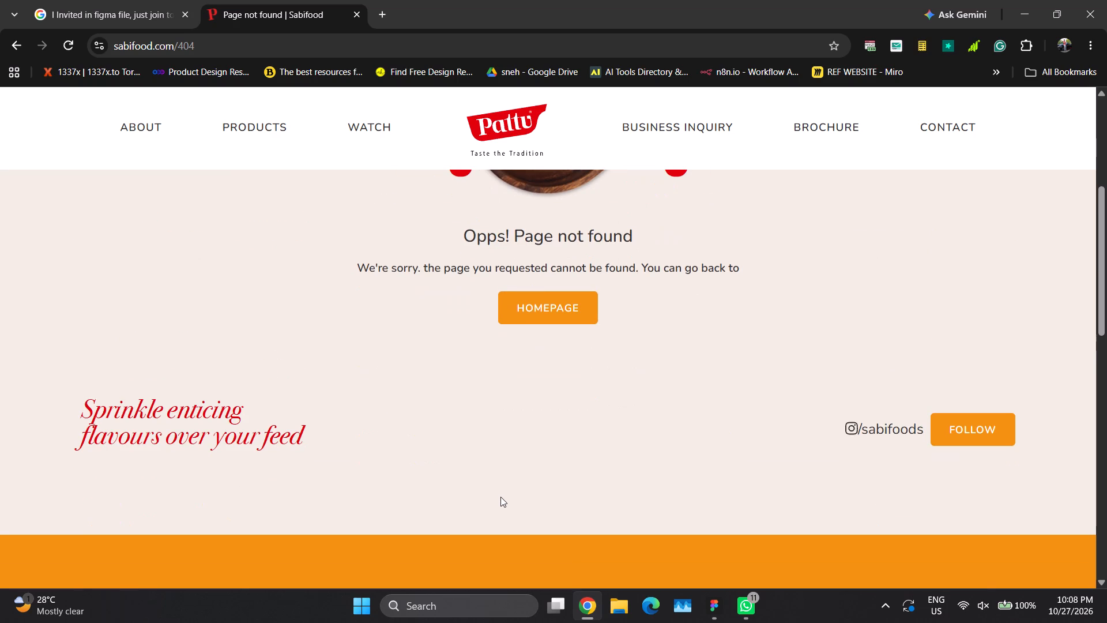
{"action": "scroll", "coordinate": [514, 390], "scroll_direction": "up", "scroll_amount": 1}
{"action": "scroll", "coordinate": [513, 390], "scroll_direction": "down", "scroll_amount": 1}
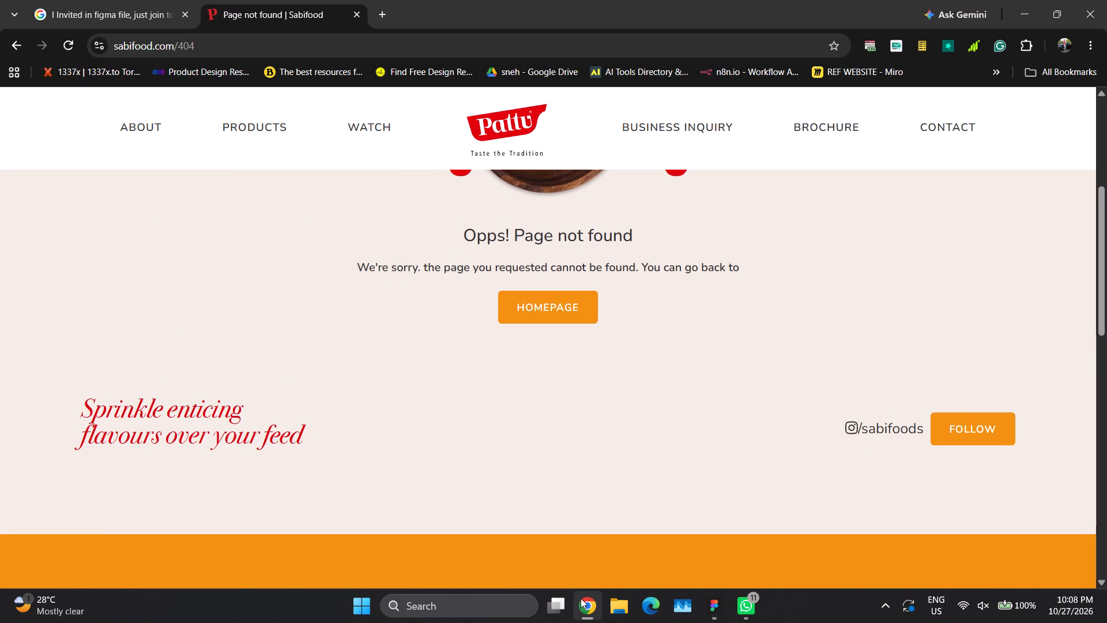
Back in Figma, copy the homepage's "A World of Ingredients" heading and its description onto the 404 page, beneath the lower 404 row.
{"action": "left_click", "coordinate": [707, 606]}
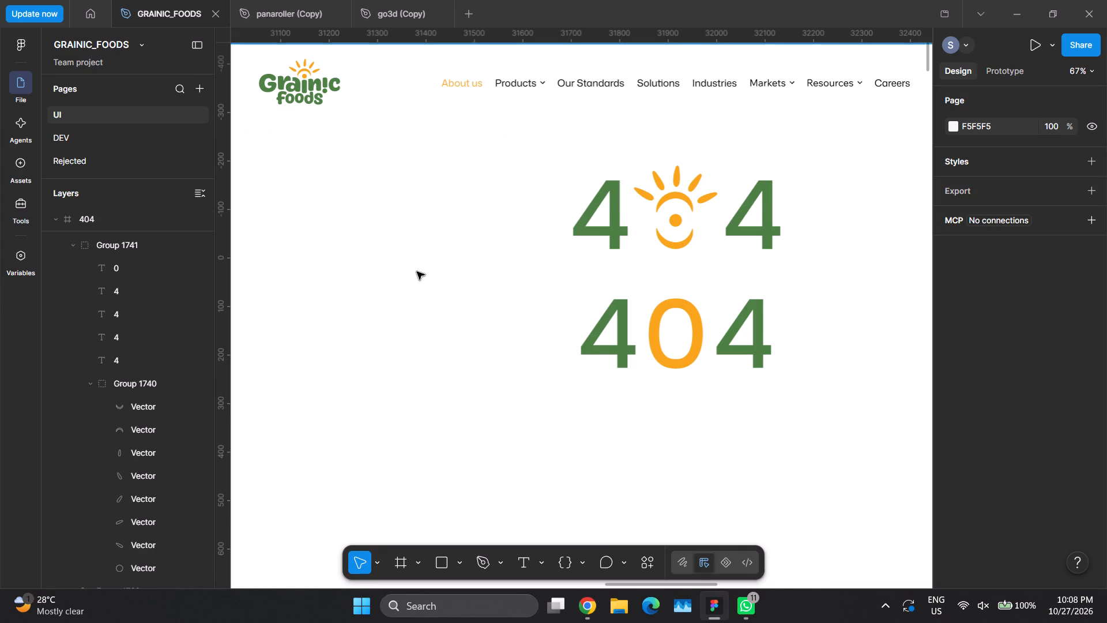
{"action": "scroll", "coordinate": [465, 282], "scroll_direction": "down", "scroll_amount": 4, "text": "ctrl"}
{"action": "scroll", "coordinate": [465, 282], "scroll_direction": "up", "scroll_amount": 1, "text": "ctrl"}
{"action": "scroll", "coordinate": [464, 282], "scroll_direction": "down", "scroll_amount": 10, "text": "ctrl"}
{"action": "scroll", "coordinate": [457, 272], "scroll_direction": "up", "scroll_amount": 2, "text": "ctrl"}
{"action": "scroll", "coordinate": [457, 272], "scroll_direction": "down", "scroll_amount": 5, "text": "ctrl"}
{"action": "scroll", "coordinate": [457, 272], "scroll_direction": "up", "scroll_amount": 1, "text": "ctrl"}
{"action": "scroll", "coordinate": [457, 272], "scroll_direction": "down", "scroll_amount": 1, "text": "ctrl"}
{"action": "scroll", "coordinate": [457, 272], "scroll_direction": "up", "scroll_amount": 3, "text": "ctrl"}
{"action": "scroll", "coordinate": [458, 272], "scroll_direction": "down", "scroll_amount": 13, "text": "ctrl"}
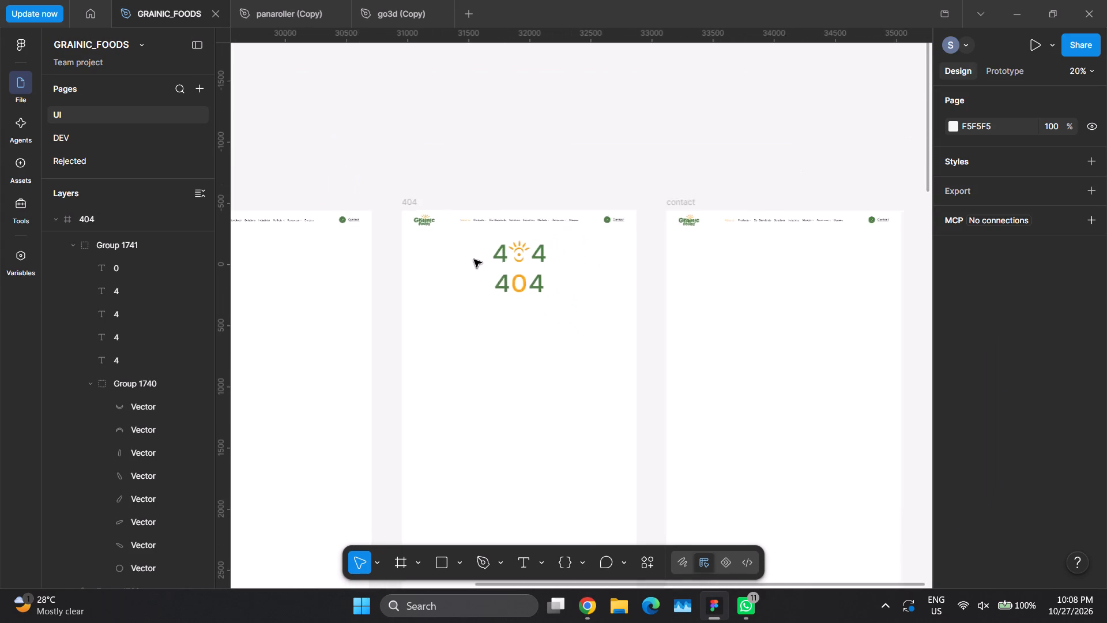
{"action": "scroll", "coordinate": [475, 261], "scroll_direction": "up", "scroll_amount": 2, "text": "ctrl"}
{"action": "scroll", "coordinate": [476, 262], "scroll_direction": "down", "scroll_amount": 1, "text": "ctrl"}
{"action": "scroll", "coordinate": [476, 262], "scroll_direction": "up", "scroll_amount": 2, "text": "ctrl"}
{"action": "scroll", "coordinate": [476, 262], "scroll_direction": "down", "scroll_amount": 3, "text": "ctrl"}
{"action": "scroll", "coordinate": [477, 263], "scroll_direction": "up", "scroll_amount": 1, "text": "ctrl"}
{"action": "scroll", "coordinate": [477, 264], "scroll_direction": "down", "scroll_amount": 2, "text": "ctrl"}
{"action": "scroll", "coordinate": [477, 264], "scroll_direction": "up", "scroll_amount": 1, "text": "ctrl"}
{"action": "scroll", "coordinate": [477, 264], "scroll_direction": "down", "scroll_amount": 1, "text": "ctrl"}
{"action": "scroll", "coordinate": [576, 316], "scroll_direction": "down", "scroll_amount": 2, "text": "ctrl"}
{"action": "scroll", "coordinate": [577, 314], "scroll_direction": "up", "scroll_amount": 1, "text": "ctrl"}
{"action": "scroll", "coordinate": [578, 313], "scroll_direction": "down", "scroll_amount": 3, "text": "ctrl"}
{"action": "left_click_drag", "start_coordinate": [378, 197], "coordinate": [631, 197]}
{"action": "key", "text": "space"}
{"action": "key", "text": "space"}
{"action": "key", "text": "space"}
{"action": "key", "text": "space"}
{"action": "key", "text": "space"}
{"action": "key", "text": "space"}
{"action": "key", "text": "space"}
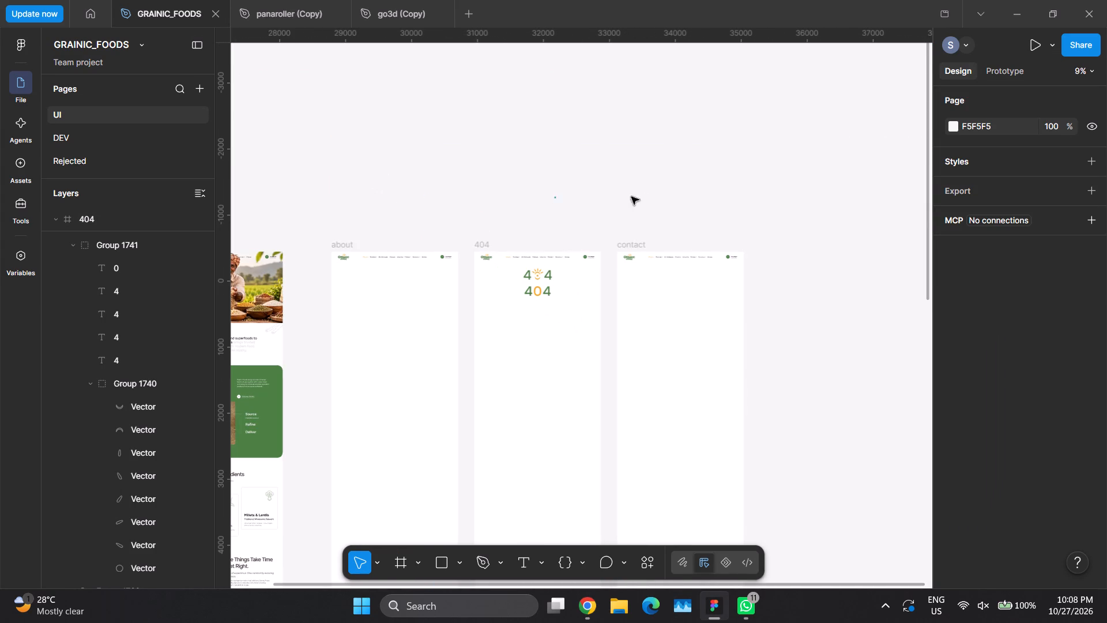
{"action": "left_click_drag", "start_coordinate": [631, 197], "coordinate": [653, 196]}
{"action": "key", "text": "space"}
{"action": "key", "text": "space"}
{"action": "key", "text": "space"}
{"action": "key", "text": "space"}
{"action": "key", "text": "space"}
{"action": "key", "text": "space"}
{"action": "key", "text": "space"}
{"action": "key", "text": "space"}
{"action": "left_click_drag", "start_coordinate": [339, 197], "coordinate": [570, 209]}
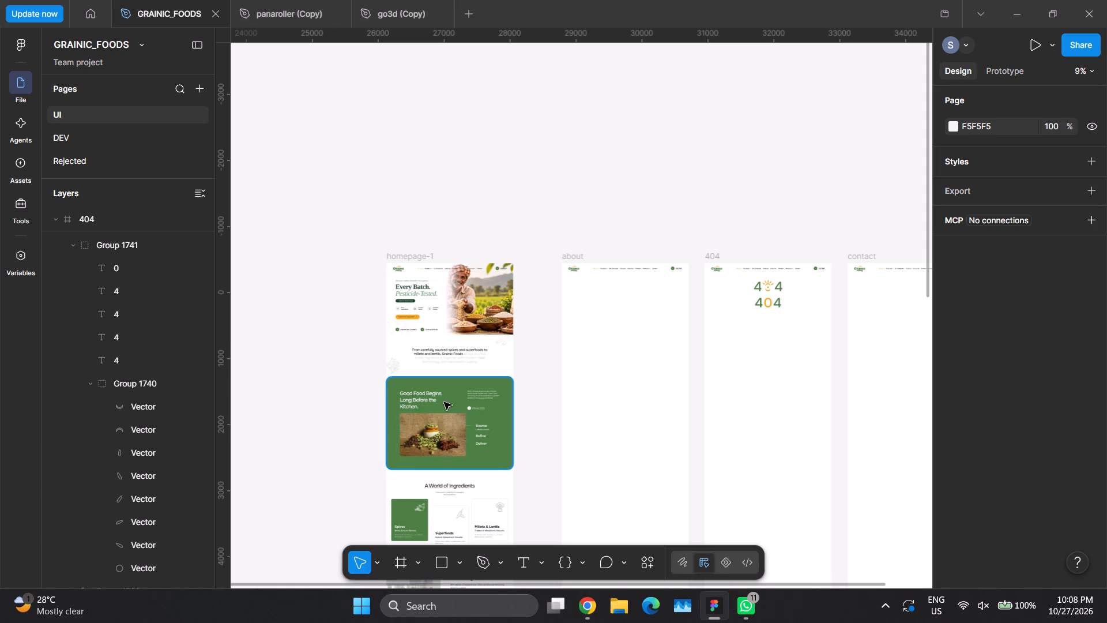
{"action": "left_click", "coordinate": [449, 494]}
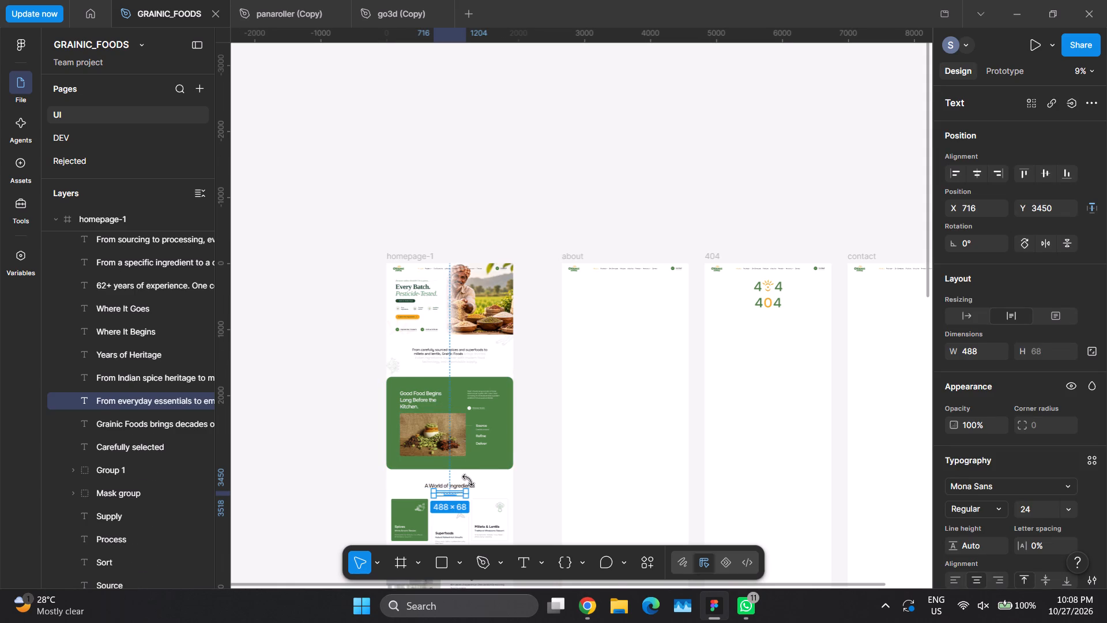
{"action": "left_click", "coordinate": [475, 482], "text": "shift"}
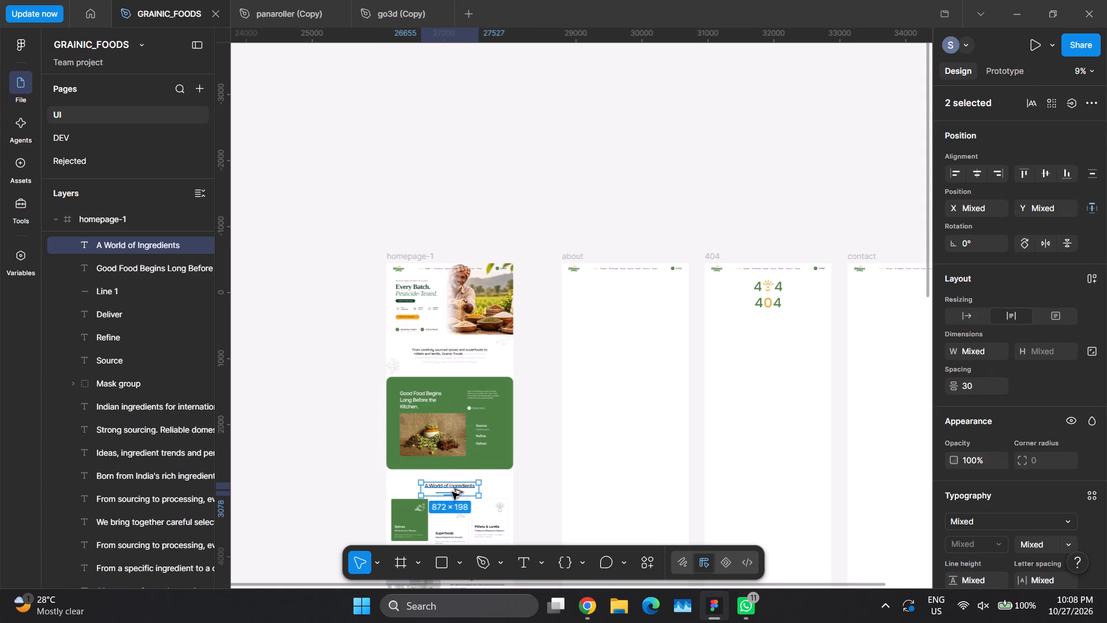
{"action": "left_click_drag", "start_coordinate": [454, 492], "coordinate": [774, 328], "text": "alt"}
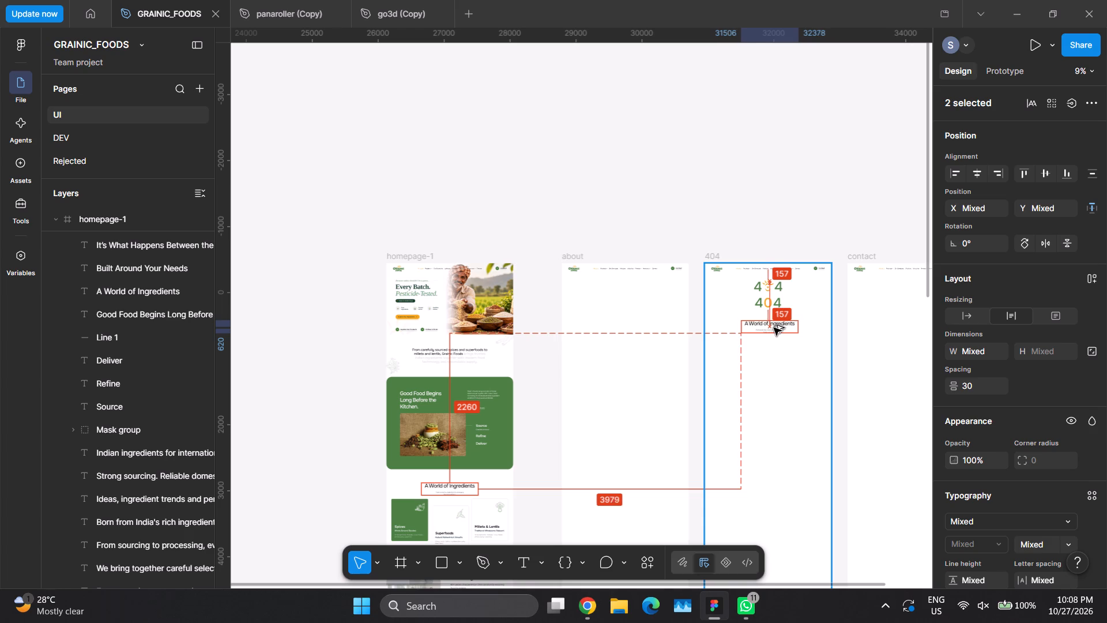
{"action": "left_click_drag", "start_coordinate": [774, 328], "coordinate": [773, 328], "text": "alt"}
Copy the "Opps! Page not found" heading text from the Sabi Foods 404 page in Chrome.
{"action": "key", "text": "alt+Tab"}
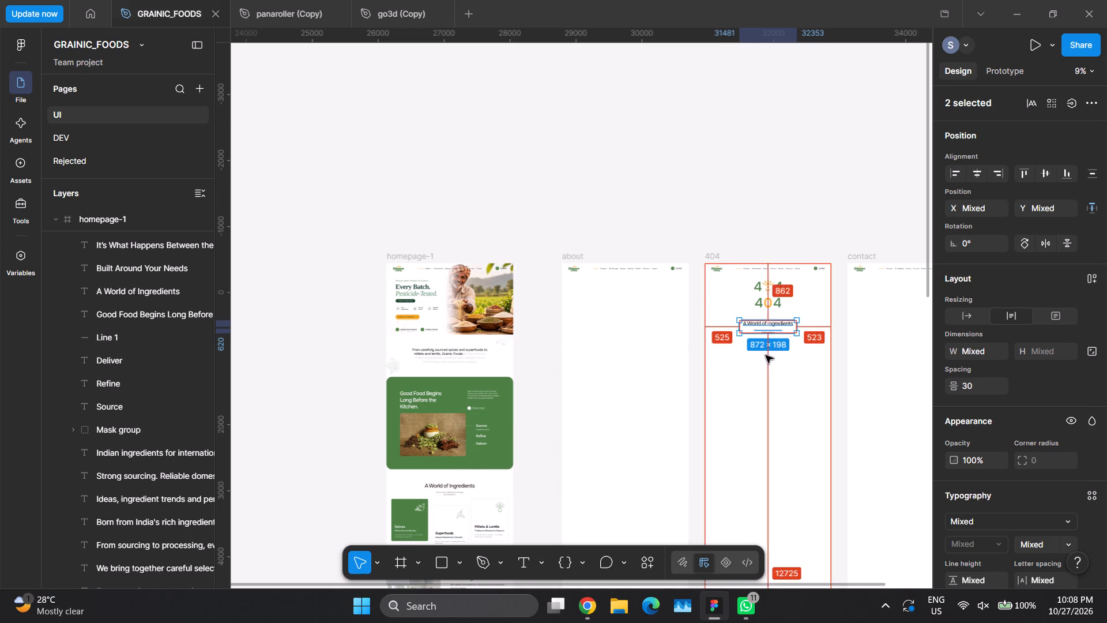
{"action": "left_click_drag", "start_coordinate": [465, 232], "coordinate": [625, 238]}
{"action": "left_click", "coordinate": [625, 238]}
{"action": "left_click_drag", "start_coordinate": [632, 237], "coordinate": [494, 237]}
{"action": "double_click", "coordinate": [495, 237]}
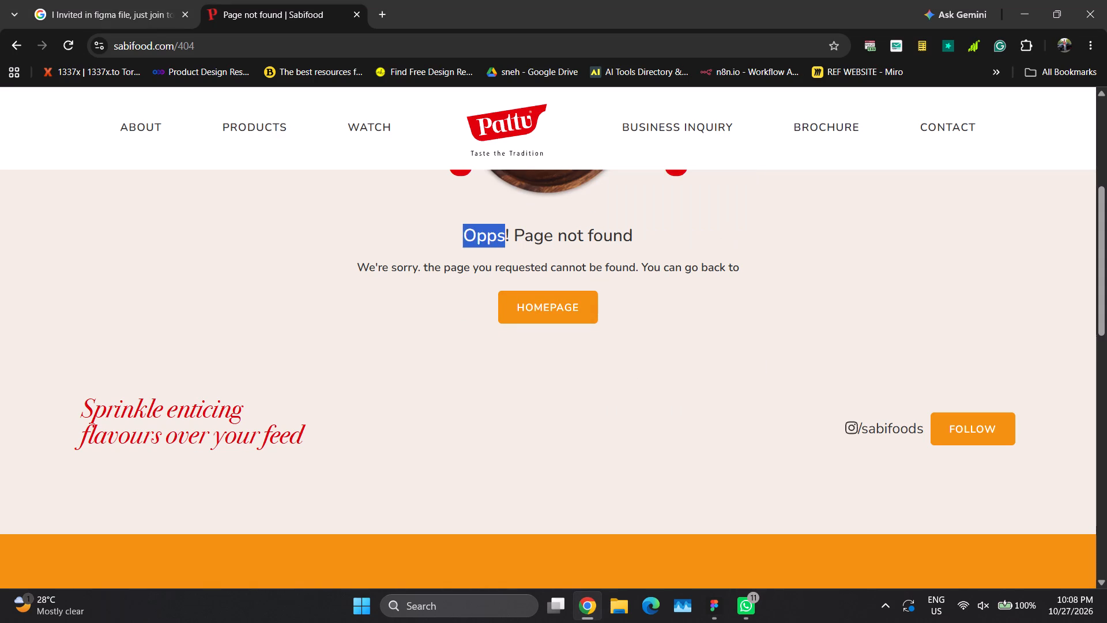
{"action": "left_click", "coordinate": [480, 241]}
{"action": "left_click_drag", "start_coordinate": [468, 237], "coordinate": [610, 240]}
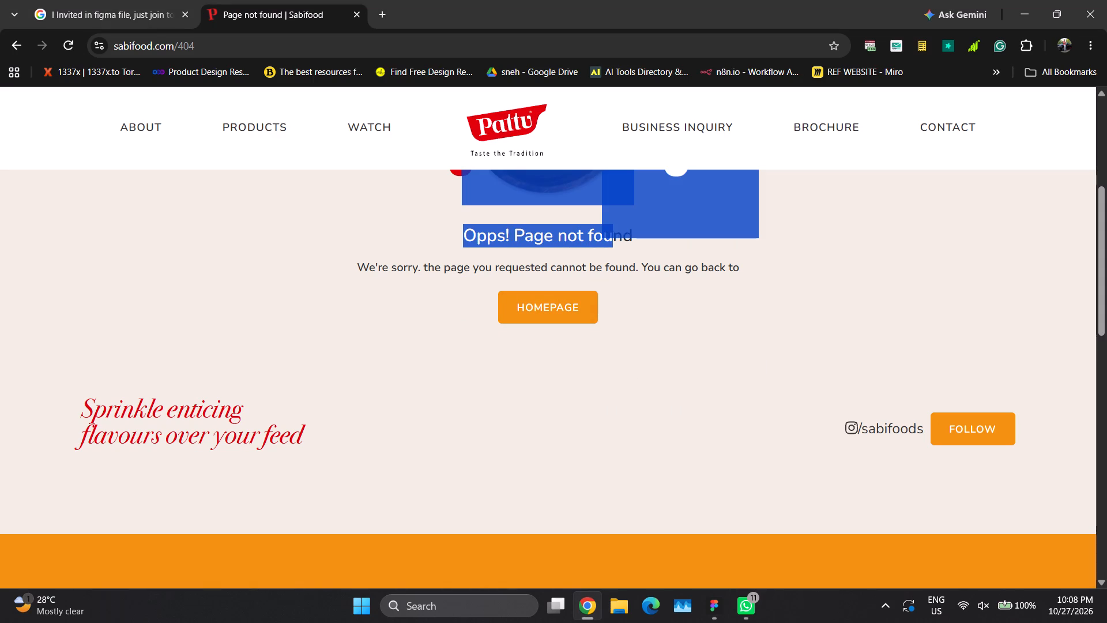
{"action": "left_click_drag", "start_coordinate": [610, 240], "coordinate": [631, 242]}
{"action": "key", "text": "ctrl+c"}
{"action": "key", "text": "ctrl+c"}
Replace the 404 page's copied heading in Figma with "Opps! Page not found", removing the stray 4 and empty line above it.
{"action": "key", "text": "alt+Tab"}
{"action": "scroll", "coordinate": [839, 322], "scroll_direction": "up", "scroll_amount": 1, "text": "ctrl"}
{"action": "scroll", "coordinate": [838, 322], "scroll_direction": "down", "scroll_amount": 1, "text": "ctrl"}
{"action": "scroll", "coordinate": [838, 322], "scroll_direction": "up", "scroll_amount": 5, "text": "ctrl"}
{"action": "scroll", "coordinate": [824, 324], "scroll_direction": "down", "scroll_amount": 1, "text": "ctrl"}
{"action": "scroll", "coordinate": [824, 324], "scroll_direction": "up", "scroll_amount": 4, "text": "ctrl"}
{"action": "scroll", "coordinate": [824, 324], "scroll_direction": "down", "scroll_amount": 2, "text": "ctrl"}
{"action": "scroll", "coordinate": [824, 324], "scroll_direction": "up", "scroll_amount": 3, "text": "ctrl"}
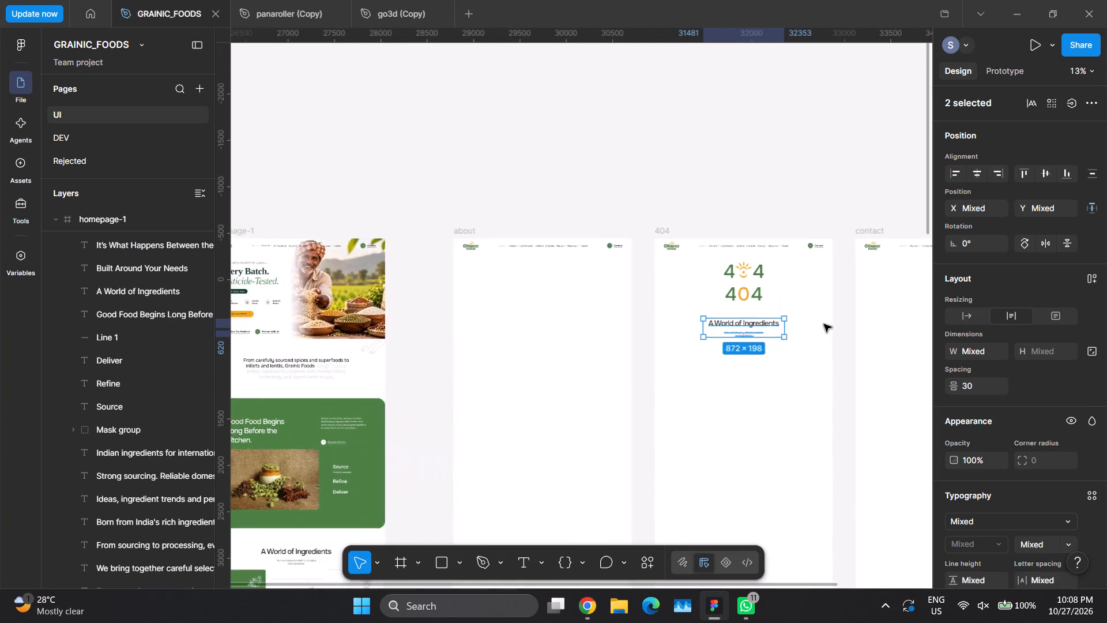
{"action": "scroll", "coordinate": [824, 324], "scroll_direction": "up", "scroll_amount": 11, "text": "ctrl"}
{"action": "scroll", "coordinate": [824, 324], "scroll_direction": "down", "scroll_amount": 3, "text": "ctrl"}
{"action": "scroll", "coordinate": [824, 324], "scroll_direction": "up", "scroll_amount": 2, "text": "ctrl"}
{"action": "left_click", "coordinate": [859, 303]}
{"action": "double_click", "coordinate": [698, 320], "text": "ctrl"}
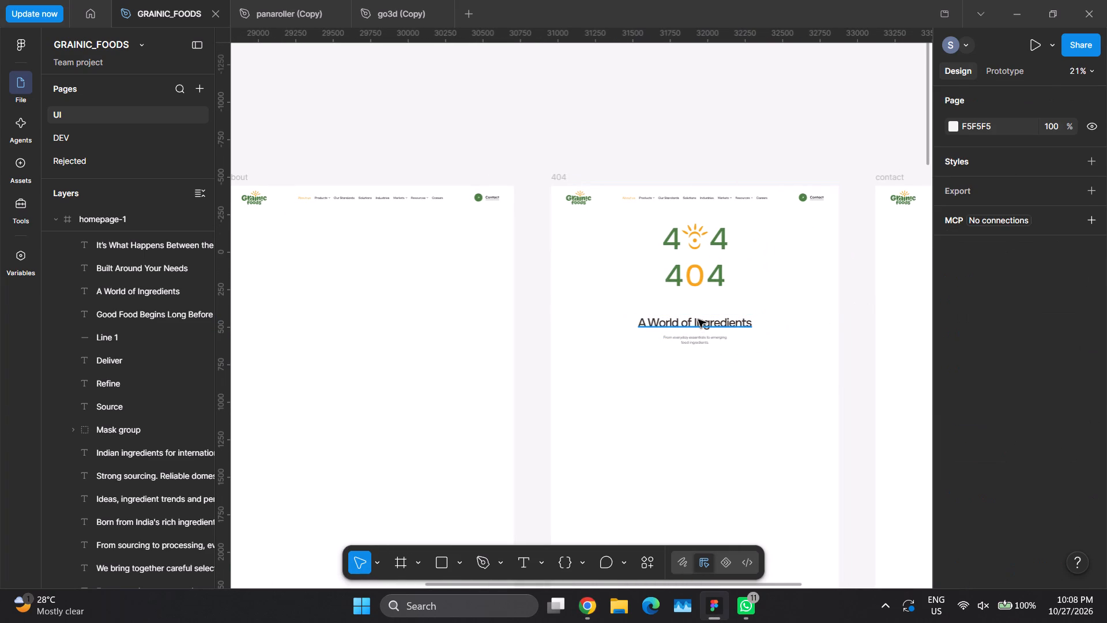
{"action": "key", "text": "ctrl+v"}
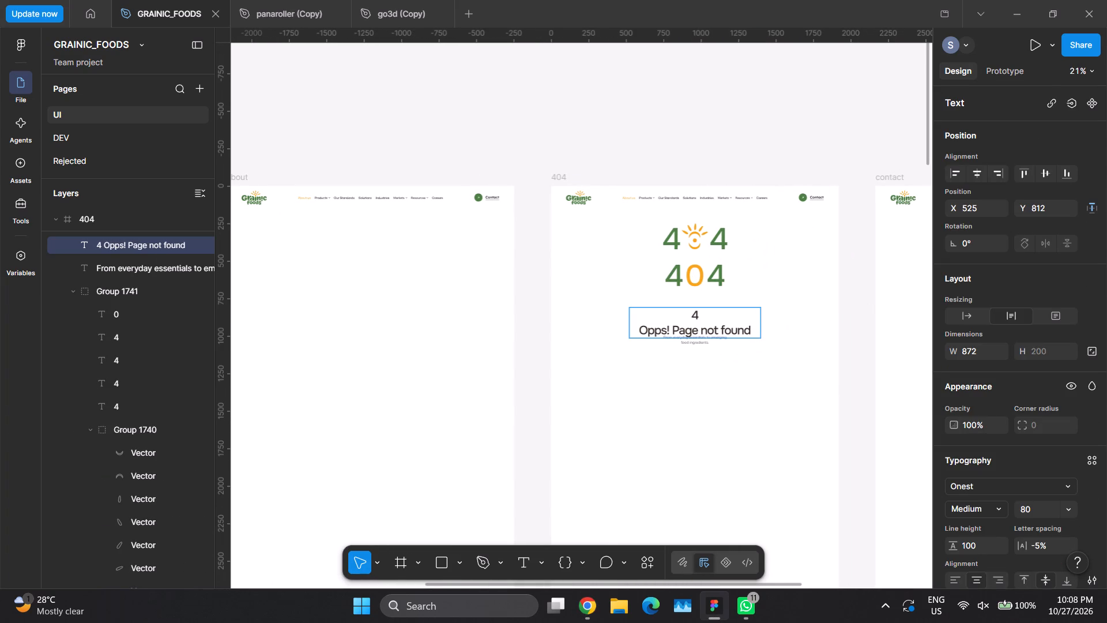
{"action": "left_click_drag", "start_coordinate": [705, 313], "coordinate": [681, 317]}
{"action": "key", "text": "BackSpace"}
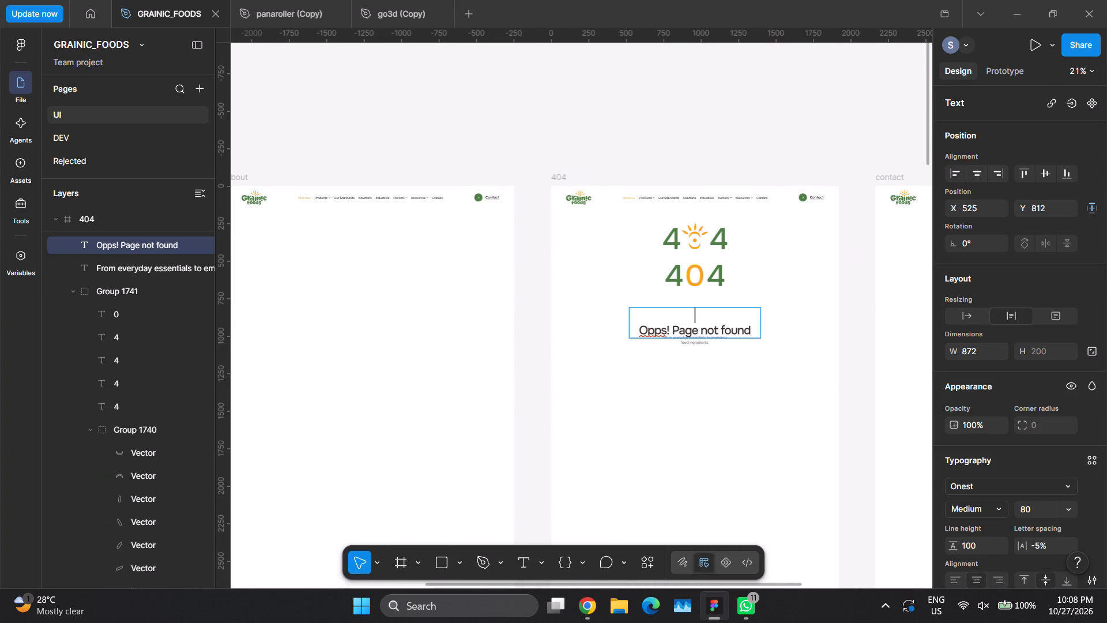
{"action": "key", "text": "BackSpace"}
{"action": "left_click", "coordinate": [641, 329]}
{"action": "key", "text": "BackSpace"}
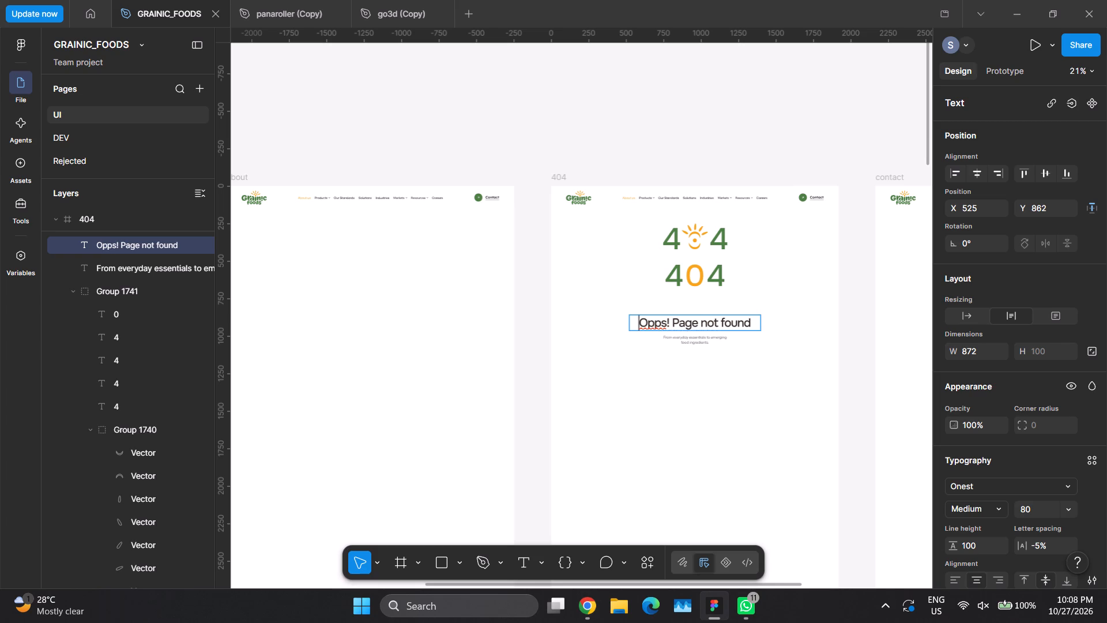
{"action": "right_click", "coordinate": [649, 321]}
{"action": "left_click", "coordinate": [622, 363]}
Replace the description with the Sabi Foods text from Chrome, "We're sorry. the page you requested cannot be found. You can go back to".
{"action": "key", "text": "alt+Tab"}
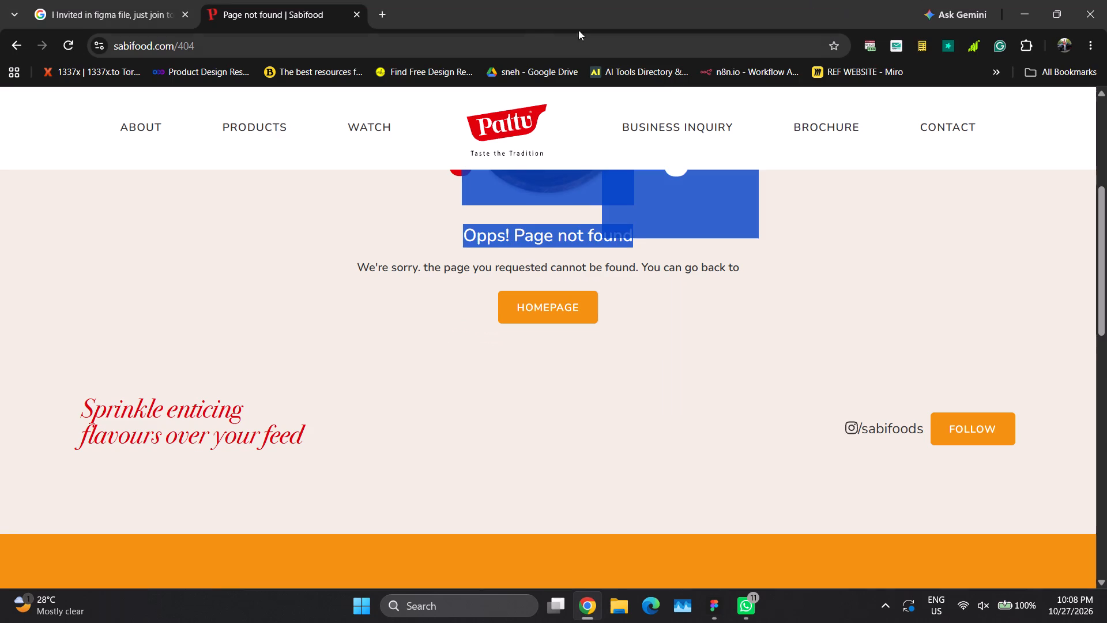
{"action": "left_click", "coordinate": [326, 219]}
{"action": "left_click_drag", "start_coordinate": [357, 265], "coordinate": [748, 267]}
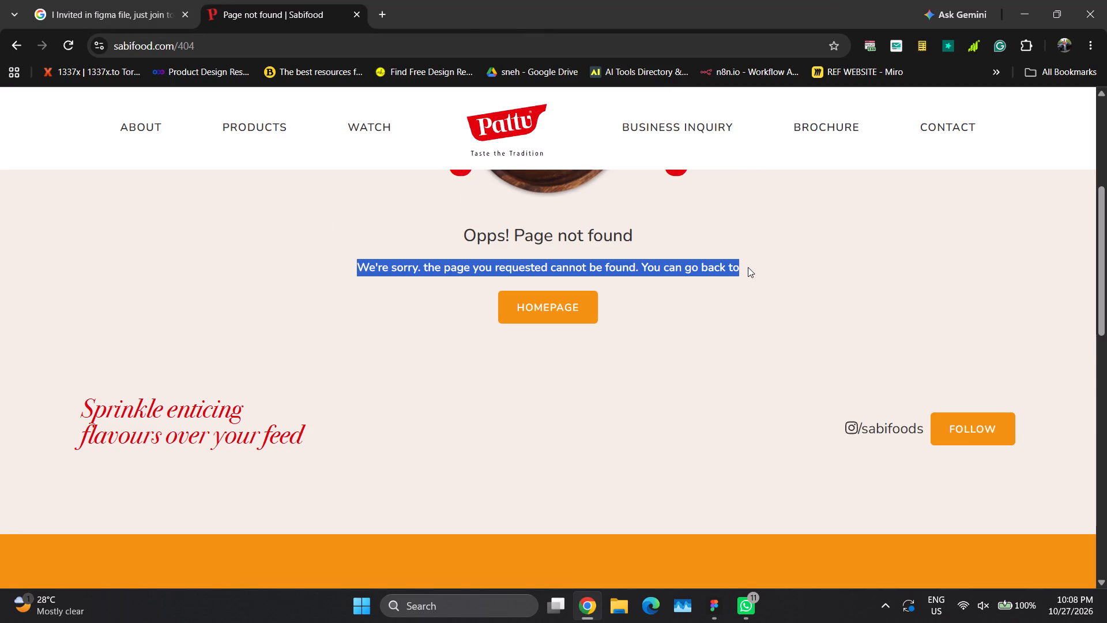
{"action": "left_click_drag", "start_coordinate": [748, 267], "coordinate": [752, 267]}
{"action": "key", "text": "ctrl+c"}
{"action": "key", "text": "alt+Tab"}
{"action": "left_click", "coordinate": [695, 336]}
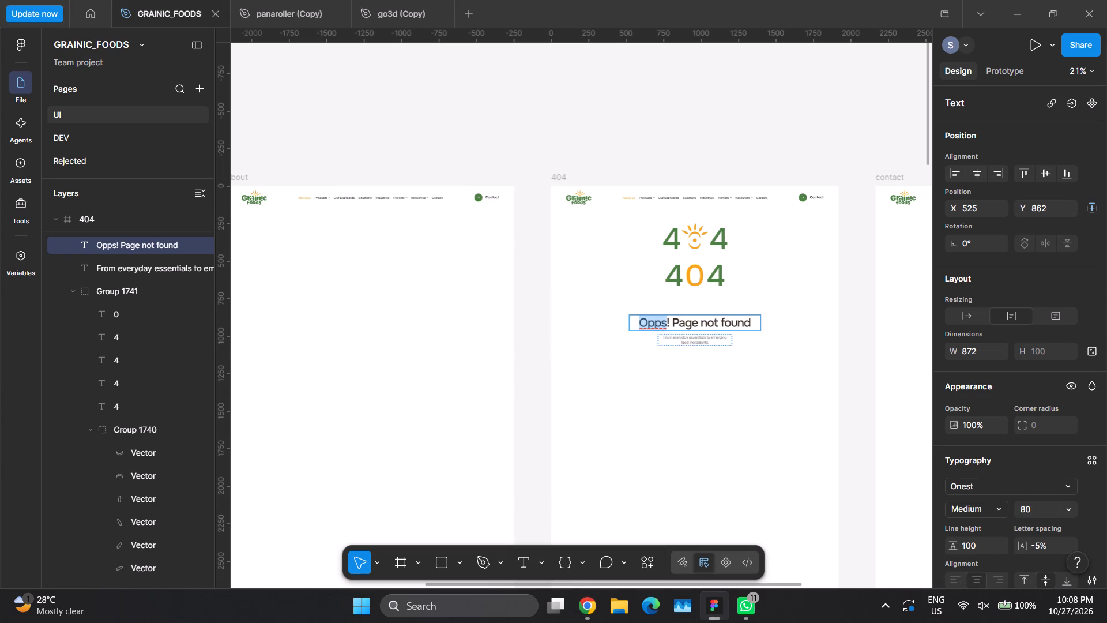
{"action": "key", "text": "ctrl+a"}
{"action": "key", "text": "ctrl+v"}
{"action": "double_click", "coordinate": [733, 384]}
Duplicate the 404 page header's Contact button below the description at about Y 1129 and center it horizontally on the page.
{"action": "scroll", "coordinate": [758, 361], "scroll_direction": "up", "scroll_amount": 2, "text": "ctrl"}
{"action": "scroll", "coordinate": [758, 361], "scroll_direction": "down", "scroll_amount": 2, "text": "ctrl"}
{"action": "scroll", "coordinate": [758, 361], "scroll_direction": "up", "scroll_amount": 5, "text": "ctrl"}
{"action": "scroll", "coordinate": [758, 360], "scroll_direction": "down", "scroll_amount": 1, "text": "ctrl"}
{"action": "scroll", "coordinate": [758, 359], "scroll_direction": "up", "scroll_amount": 2, "text": "ctrl"}
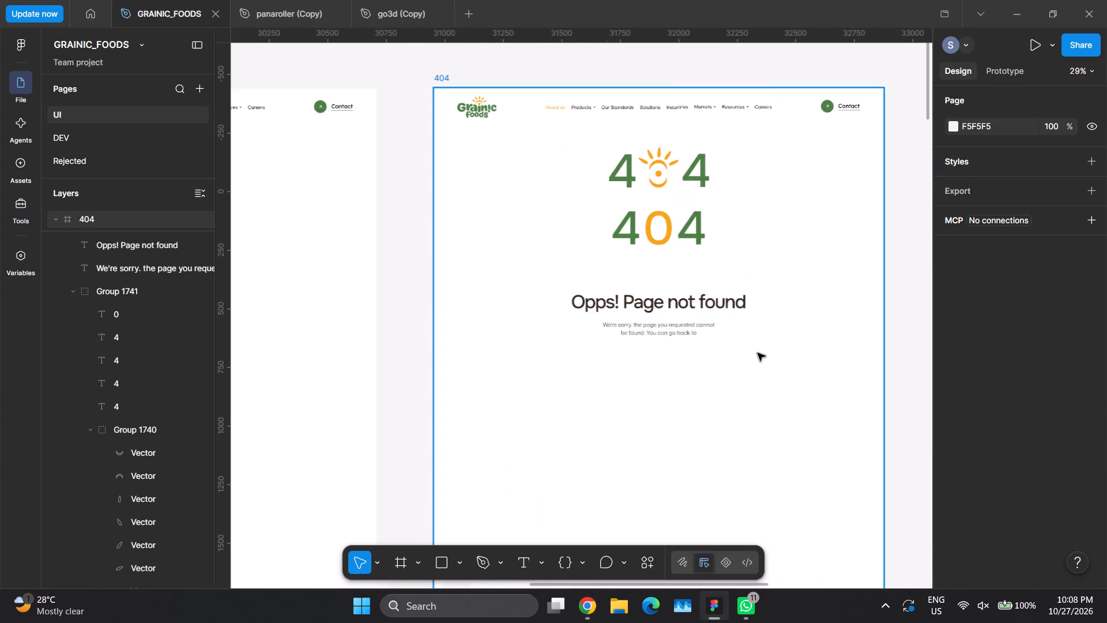
{"action": "scroll", "coordinate": [758, 353], "scroll_direction": "up", "scroll_amount": 2, "text": "ctrl"}
{"action": "scroll", "coordinate": [758, 353], "scroll_direction": "down", "scroll_amount": 1, "text": "ctrl"}
{"action": "scroll", "coordinate": [758, 353], "scroll_direction": "up", "scroll_amount": 3, "text": "ctrl"}
{"action": "scroll", "coordinate": [684, 344], "scroll_direction": "down", "scroll_amount": 5, "text": "ctrl"}
{"action": "scroll", "coordinate": [649, 339], "scroll_direction": "up", "scroll_amount": 2, "text": "ctrl"}
{"action": "scroll", "coordinate": [649, 339], "scroll_direction": "down", "scroll_amount": 1, "text": "ctrl"}
{"action": "left_click", "coordinate": [790, 160]}
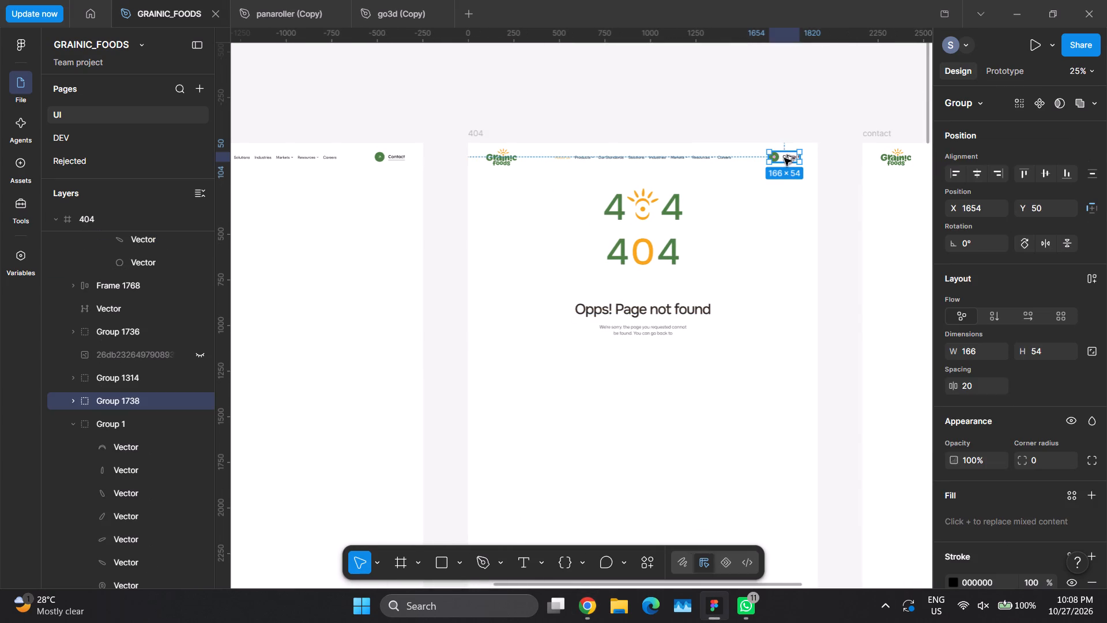
{"action": "left_click_drag", "start_coordinate": [785, 158], "coordinate": [634, 355], "text": "alt"}
{"action": "left_click", "coordinate": [974, 163]}
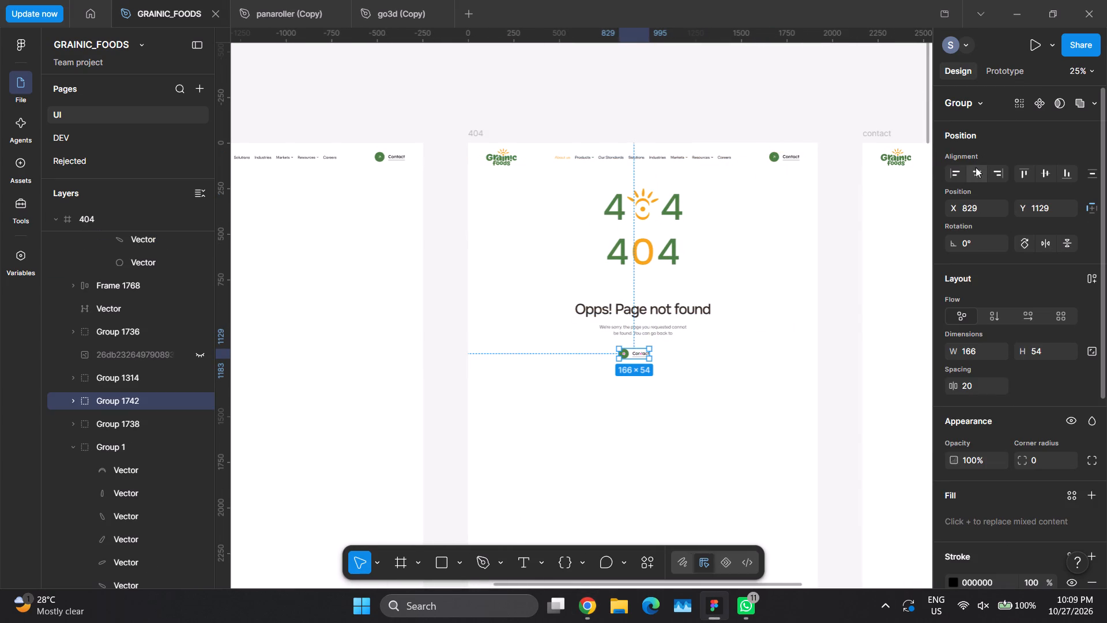
{"action": "left_click", "coordinate": [976, 168]}
Change the label of the duplicated Contact button below the description to "Homepage".
{"action": "scroll", "coordinate": [669, 413], "scroll_direction": "up", "scroll_amount": 4, "text": "ctrl"}
{"action": "scroll", "coordinate": [656, 354], "scroll_direction": "down", "scroll_amount": 3, "text": "ctrl"}
{"action": "scroll", "coordinate": [656, 354], "scroll_direction": "up", "scroll_amount": 6, "text": "ctrl"}
{"action": "double_click", "coordinate": [645, 324], "text": "ctrl"}
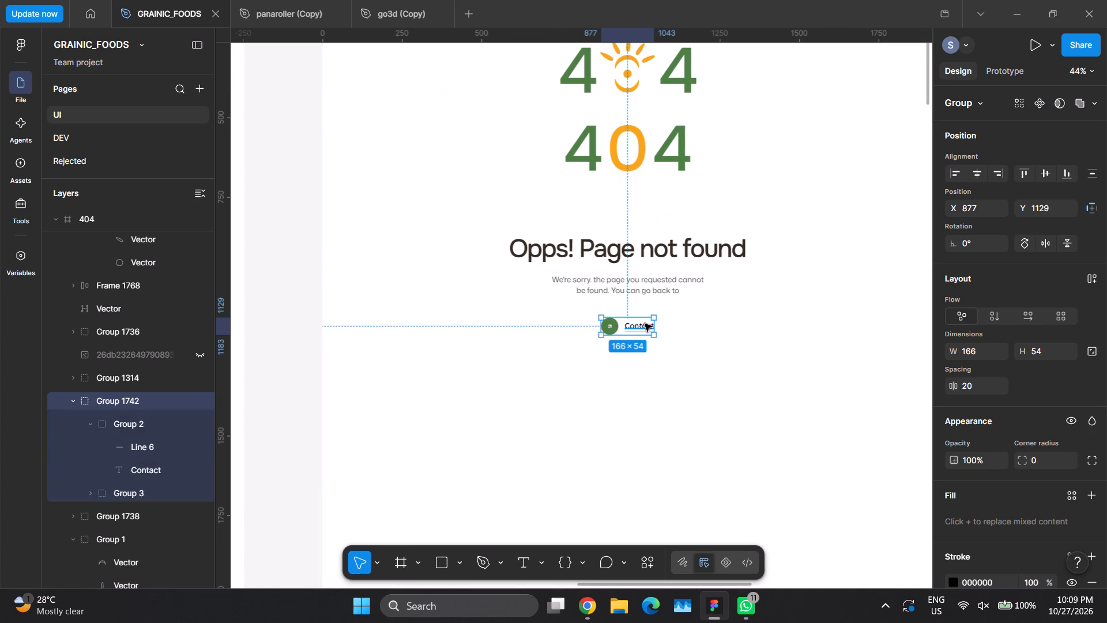
{"action": "type", "text": "Homepage"}
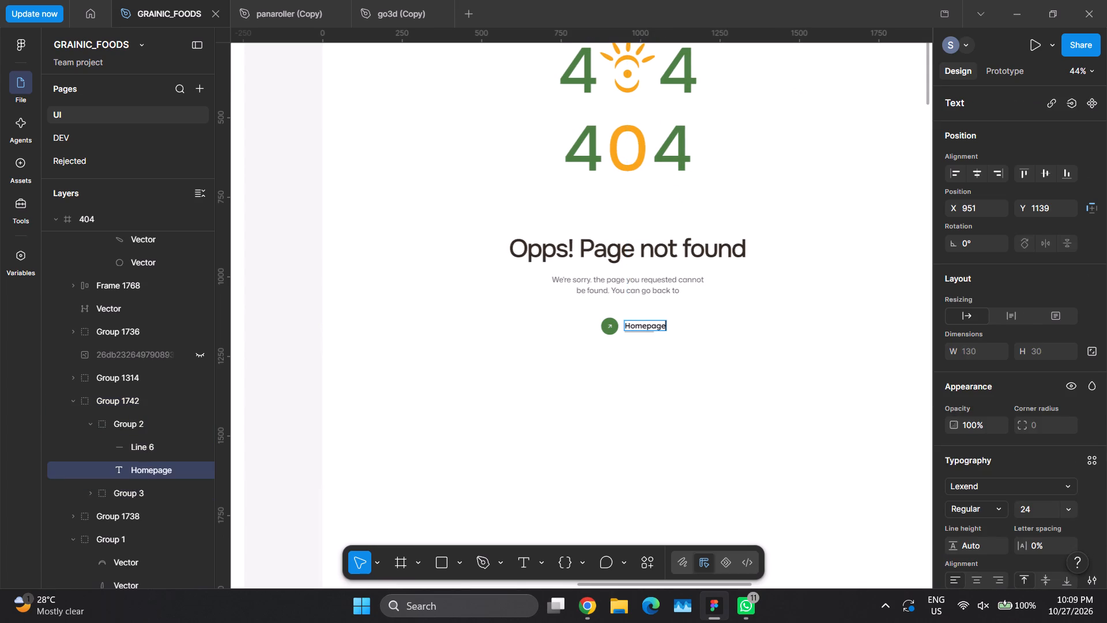
{"action": "double_click", "coordinate": [664, 337]}
Stretch the underline beneath the Homepage label so it spans the full width of the word.
{"action": "scroll", "coordinate": [664, 337], "scroll_direction": "up", "scroll_amount": 6, "text": "ctrl"}
{"action": "scroll", "coordinate": [664, 337], "scroll_direction": "down", "scroll_amount": 6, "text": "ctrl"}
{"action": "scroll", "coordinate": [664, 337], "scroll_direction": "up", "scroll_amount": 9, "text": "ctrl"}
{"action": "scroll", "coordinate": [664, 337], "scroll_direction": "down", "scroll_amount": 1, "text": "ctrl"}
{"action": "scroll", "coordinate": [662, 337], "scroll_direction": "up", "scroll_amount": 15, "text": "ctrl"}
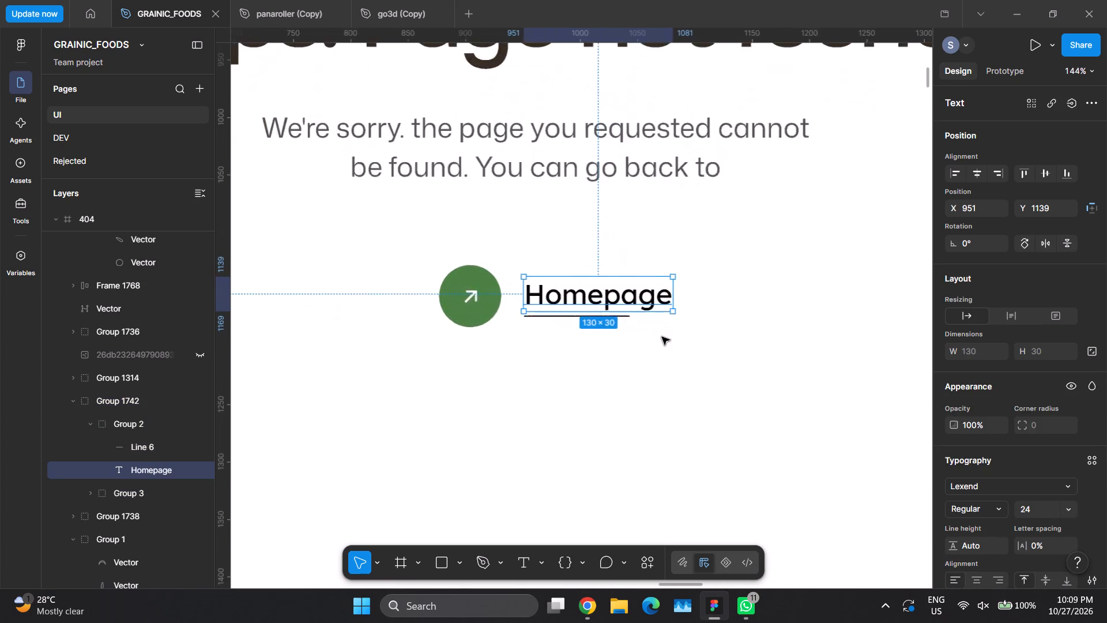
{"action": "scroll", "coordinate": [662, 337], "scroll_direction": "up", "scroll_amount": 3, "text": "ctrl"}
{"action": "left_click", "coordinate": [613, 310], "text": "ctrl"}
{"action": "left_click_drag", "start_coordinate": [617, 308], "coordinate": [676, 309], "text": "shift"}
{"action": "left_click", "coordinate": [677, 331]}
Center the Homepage button horizontally on the 404 page and move it up to Y 1110.
{"action": "left_click", "coordinate": [515, 270]}
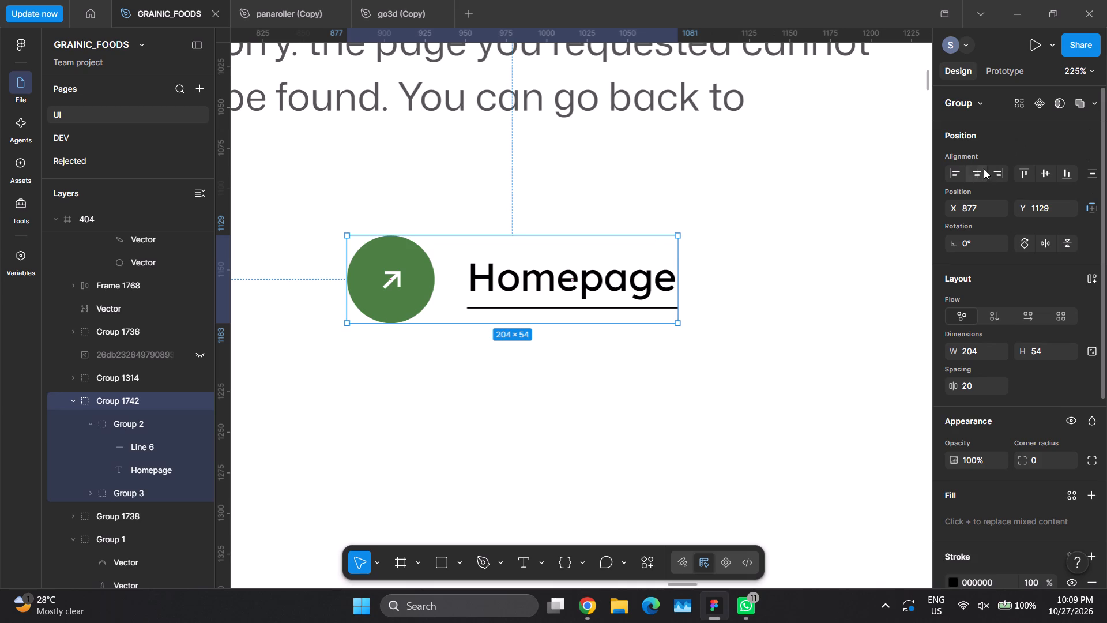
{"action": "left_click", "coordinate": [977, 171]}
{"action": "scroll", "coordinate": [684, 339], "scroll_direction": "down", "scroll_amount": 4, "text": "ctrl"}
{"action": "scroll", "coordinate": [668, 347], "scroll_direction": "up", "scroll_amount": 1, "text": "ctrl"}
{"action": "scroll", "coordinate": [665, 348], "scroll_direction": "down", "scroll_amount": 5, "text": "ctrl"}
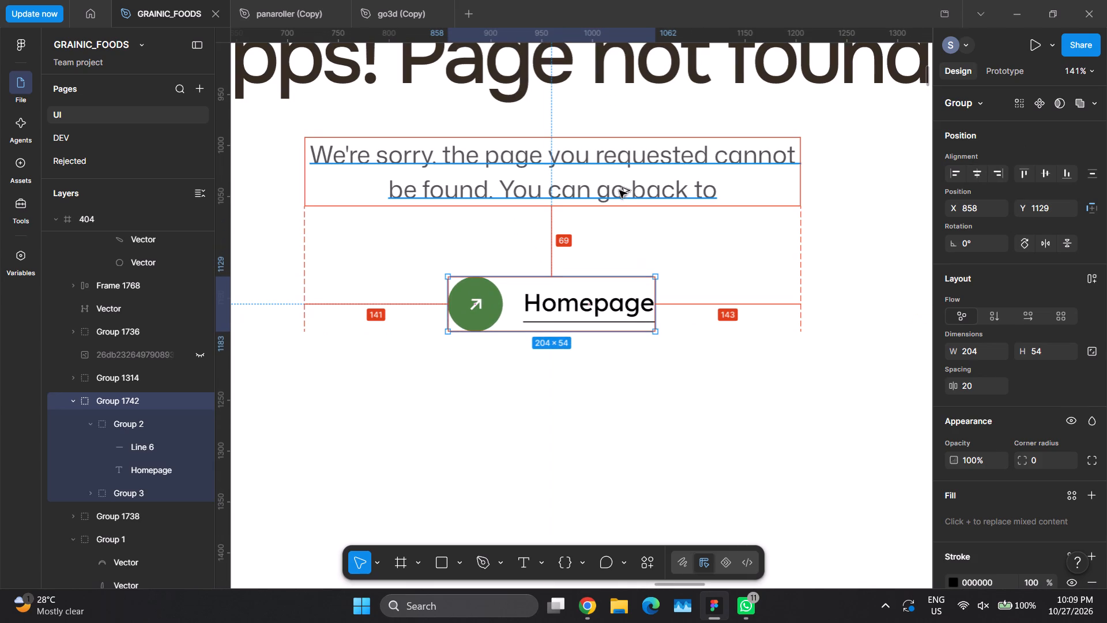
{"action": "key", "text": "alt+shift+Up"}
{"action": "key", "text": "alt+shift+Up"}
{"action": "key", "text": "alt+Down"}
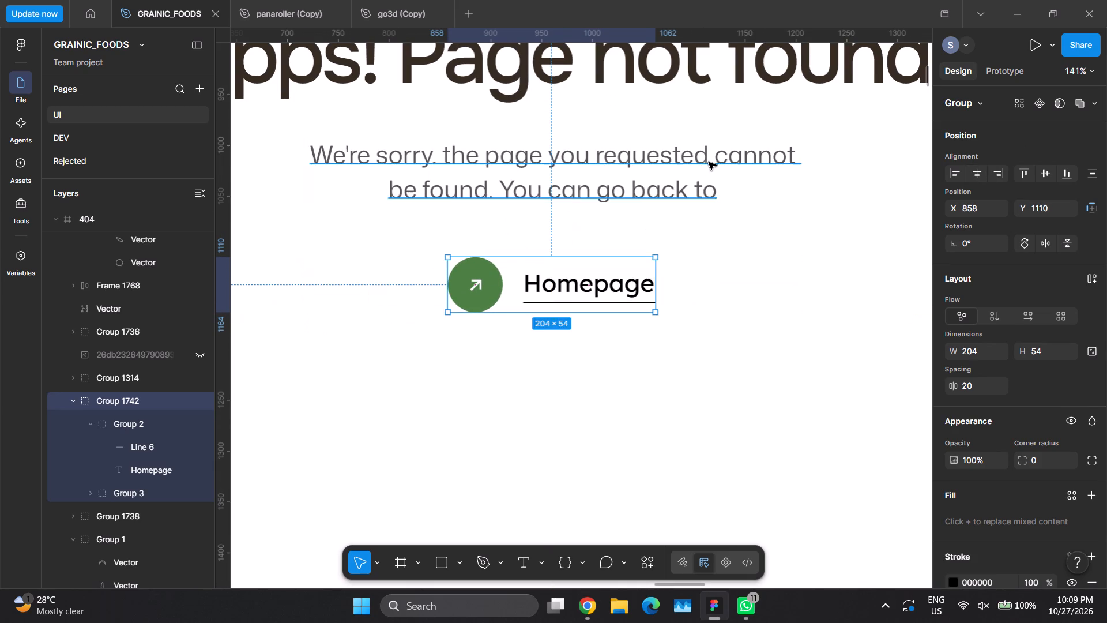
Group the "Opps! Page not found" heading, the description and the Homepage button together.
{"action": "scroll", "coordinate": [784, 442], "scroll_direction": "up", "scroll_amount": 1, "text": "ctrl"}
{"action": "scroll", "coordinate": [761, 442], "scroll_direction": "down", "scroll_amount": 2, "text": "ctrl"}
{"action": "scroll", "coordinate": [608, 438], "scroll_direction": "up", "scroll_amount": 1, "text": "ctrl"}
{"action": "scroll", "coordinate": [590, 433], "scroll_direction": "down", "scroll_amount": 1, "text": "ctrl"}
{"action": "scroll", "coordinate": [523, 419], "scroll_direction": "down", "scroll_amount": 1, "text": "ctrl"}
{"action": "scroll", "coordinate": [523, 419], "scroll_direction": "up", "scroll_amount": 1, "text": "ctrl"}
{"action": "scroll", "coordinate": [523, 419], "scroll_direction": "down", "scroll_amount": 5, "text": "ctrl"}
{"action": "scroll", "coordinate": [522, 419], "scroll_direction": "up", "scroll_amount": 1, "text": "ctrl"}
{"action": "scroll", "coordinate": [522, 419], "scroll_direction": "down", "scroll_amount": 6, "text": "ctrl"}
{"action": "left_click", "coordinate": [542, 314], "text": "shift"}
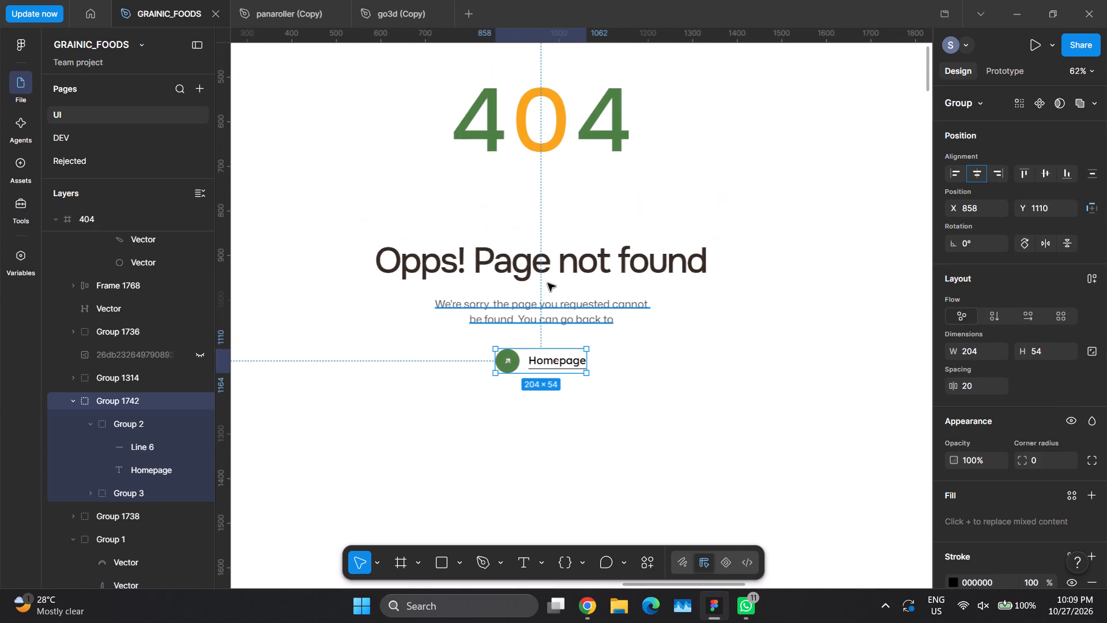
{"action": "left_click", "coordinate": [554, 267], "text": "shift"}
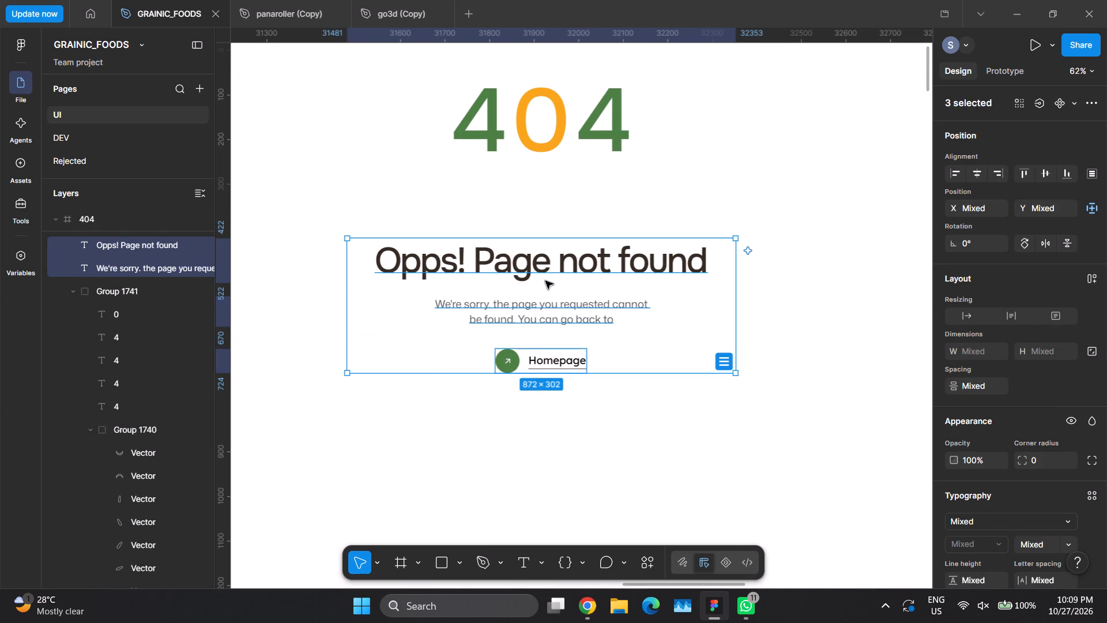
{"action": "key", "text": "ctrl+g"}
{"action": "left_click", "coordinate": [530, 430]}
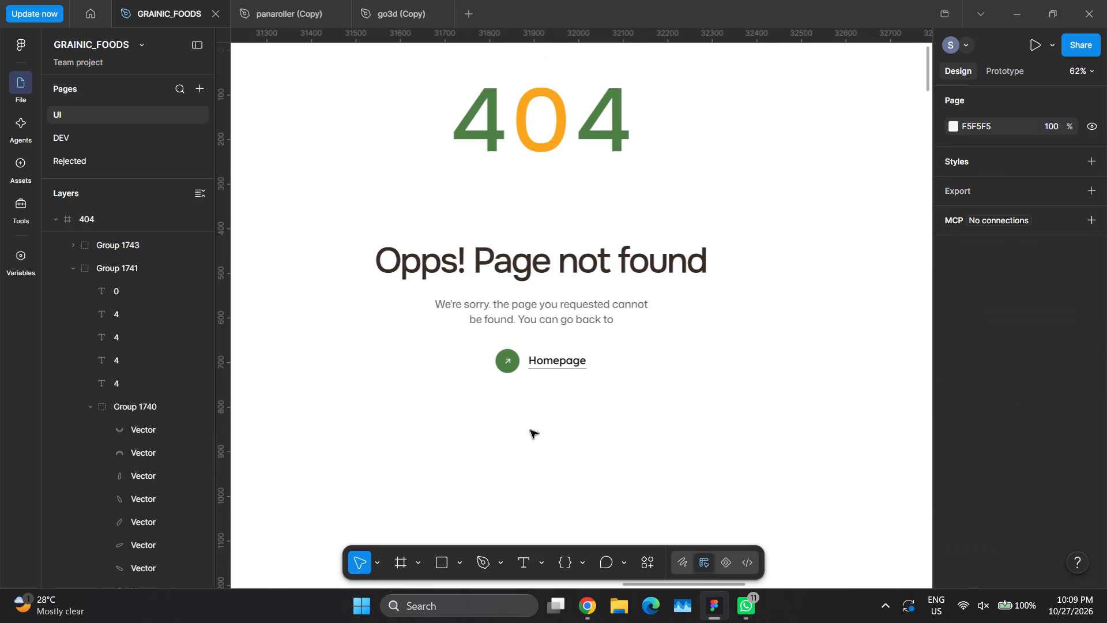
Open ariixchemicals.com/404 in a new Chrome tab and copy its "Page Not Found" heading text.
{"action": "key", "text": "alt+Tab"}
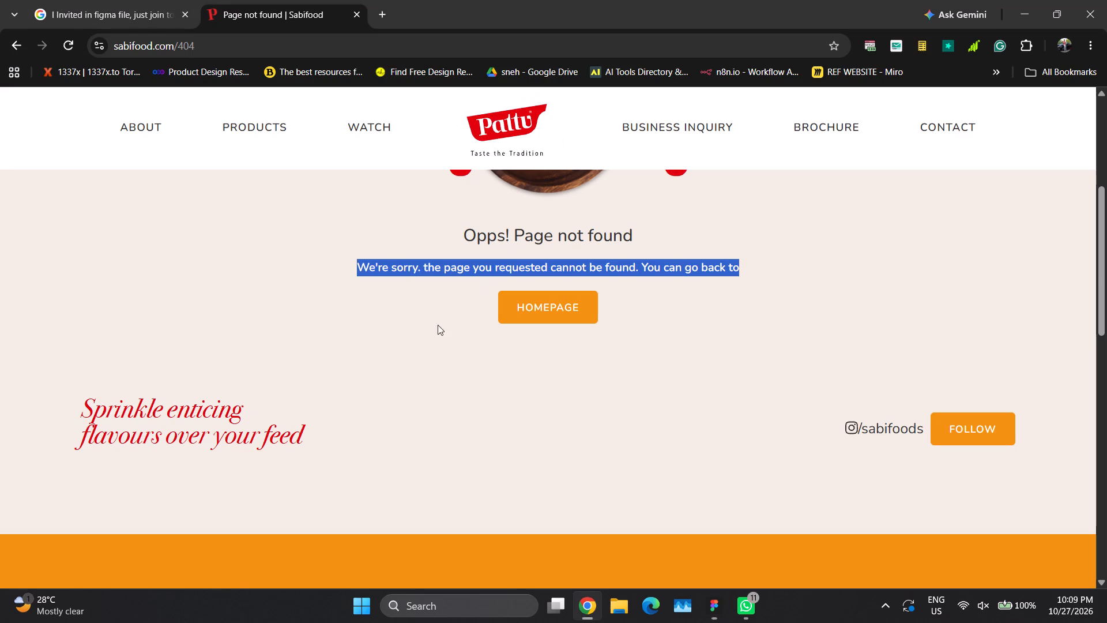
{"action": "left_click", "coordinate": [378, 17]}
{"action": "key", "text": "a"}
{"action": "key", "text": "r"}
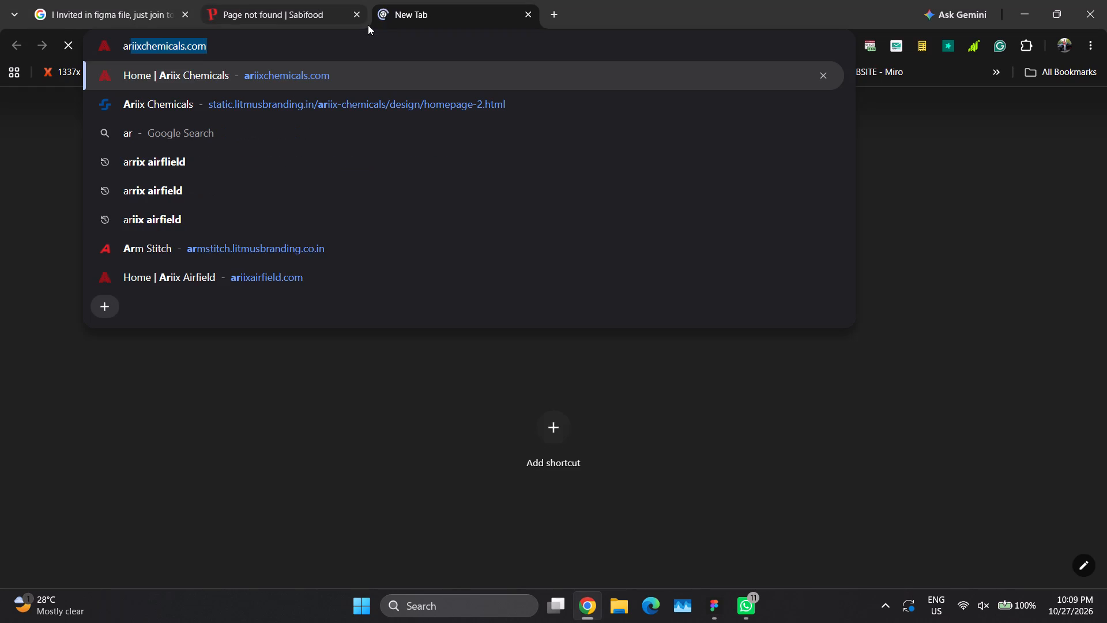
{"action": "key", "text": "Right"}
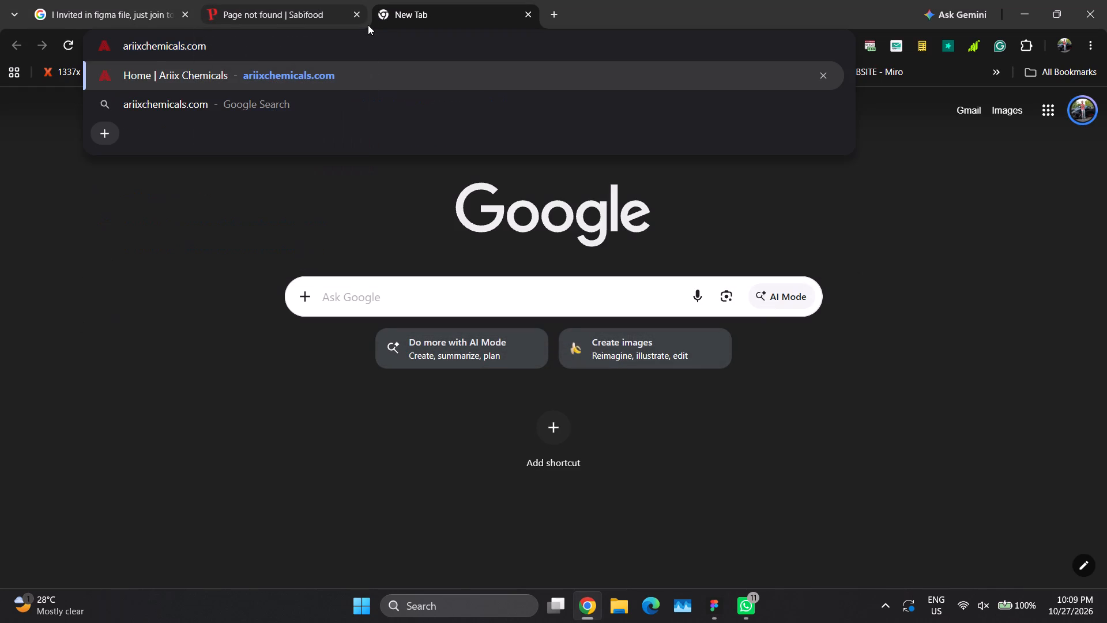
{"action": "type", "text": "/404"}
{"action": "key", "text": "Return"}
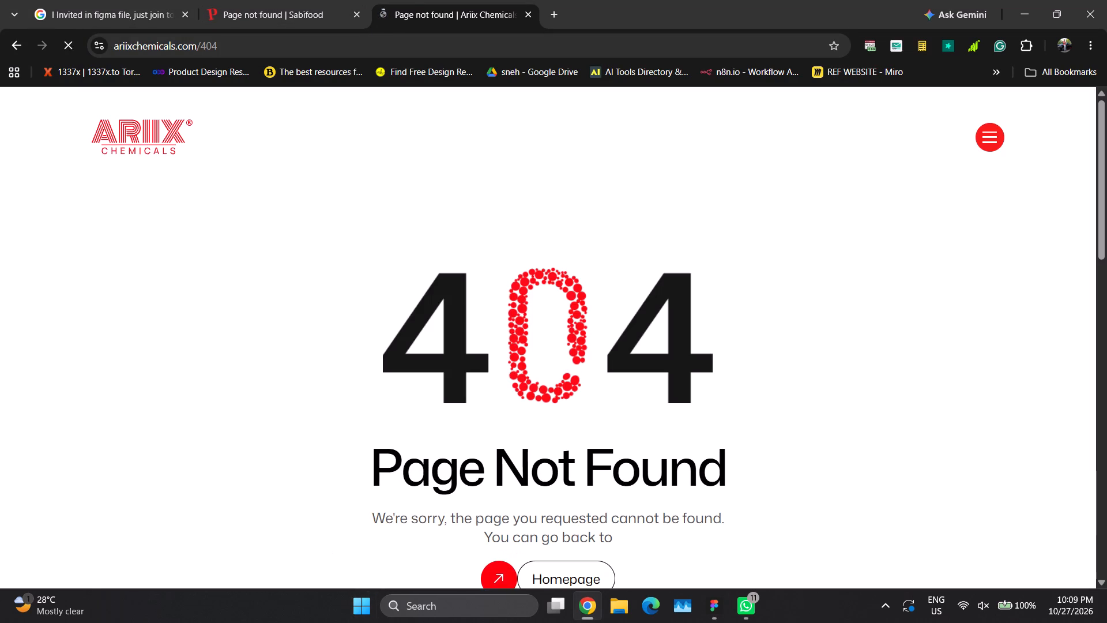
{"action": "left_click_drag", "start_coordinate": [368, 477], "coordinate": [754, 485]}
{"action": "key", "text": "ctrl+c"}
Replace the 404 page's heading text in Figma with the copied "Page Not Found".
{"action": "key", "text": "alt+Tab"}
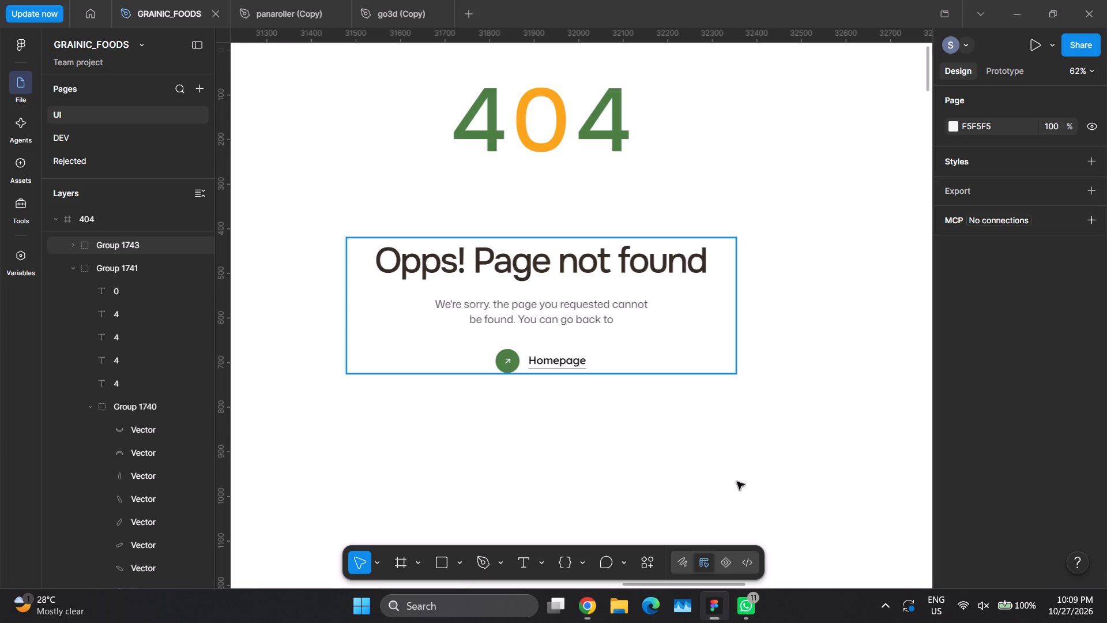
{"action": "double_click", "coordinate": [574, 270], "text": "ctrl"}
{"action": "key", "text": "ctrl+v"}
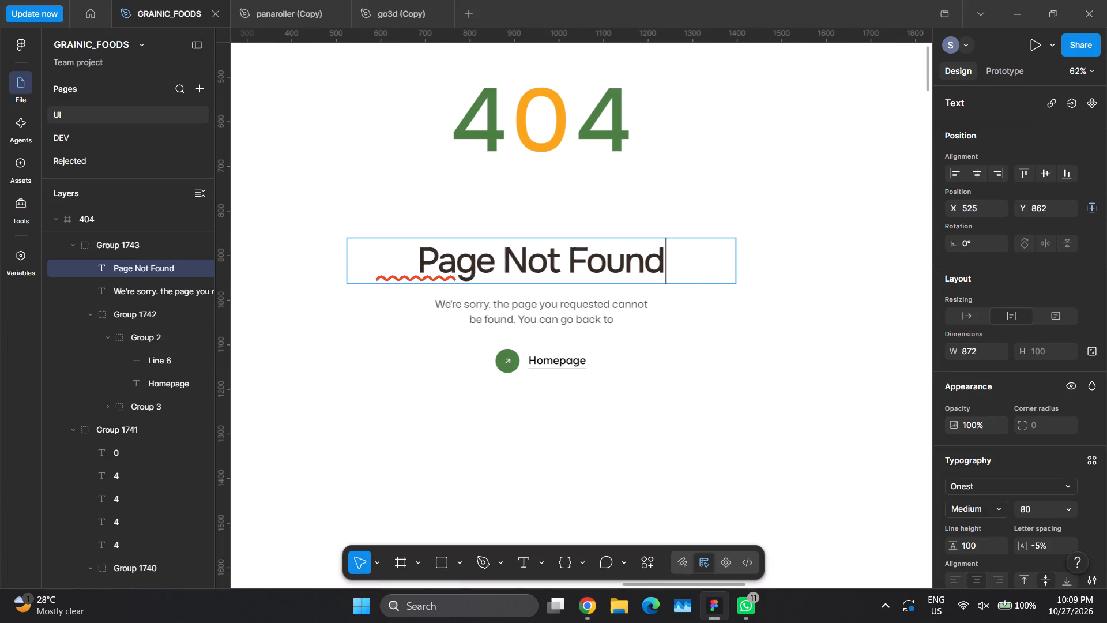
{"action": "left_click", "coordinate": [702, 394]}
{"action": "left_click", "coordinate": [701, 395]}
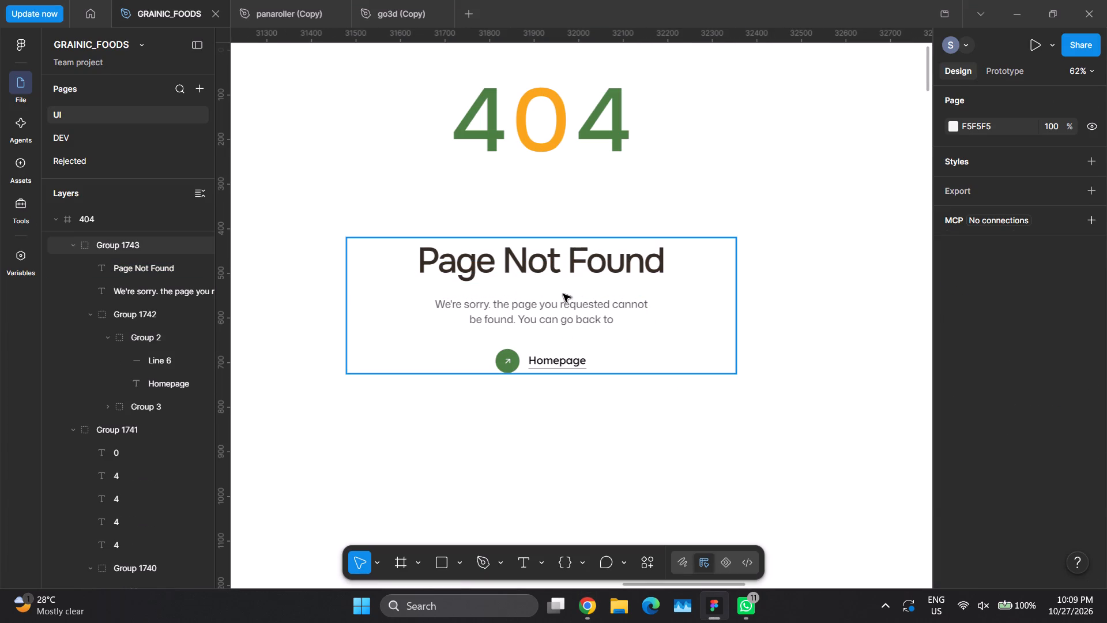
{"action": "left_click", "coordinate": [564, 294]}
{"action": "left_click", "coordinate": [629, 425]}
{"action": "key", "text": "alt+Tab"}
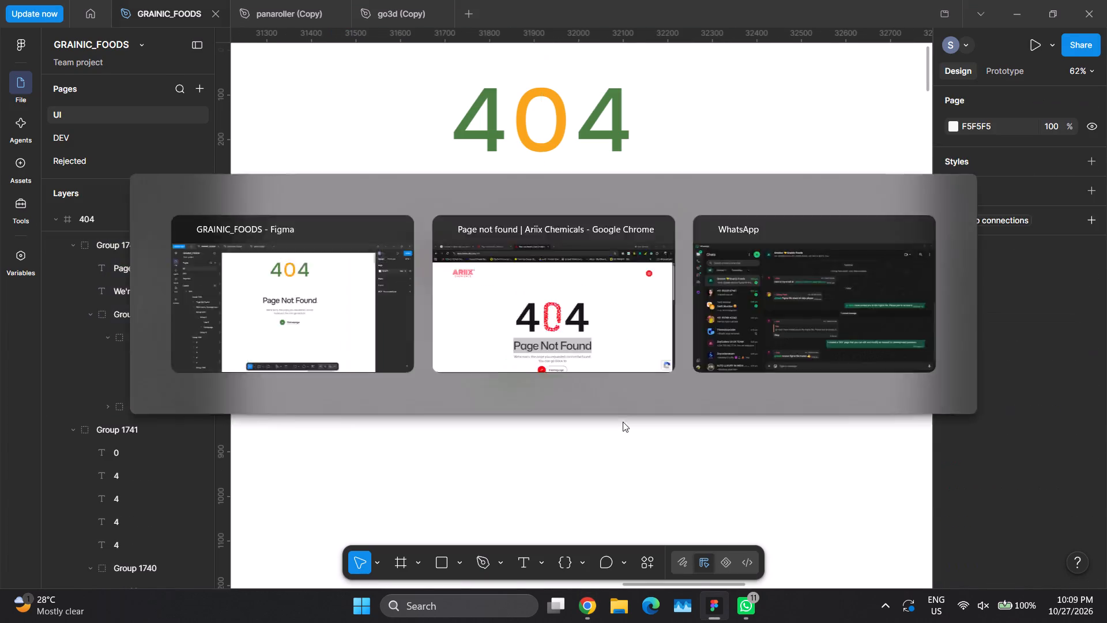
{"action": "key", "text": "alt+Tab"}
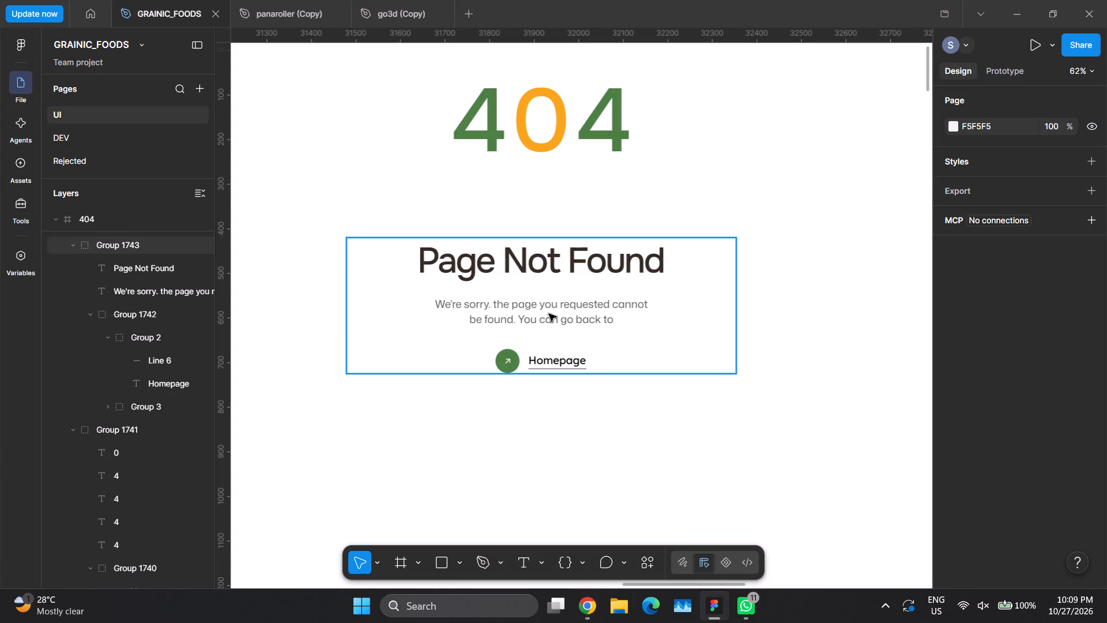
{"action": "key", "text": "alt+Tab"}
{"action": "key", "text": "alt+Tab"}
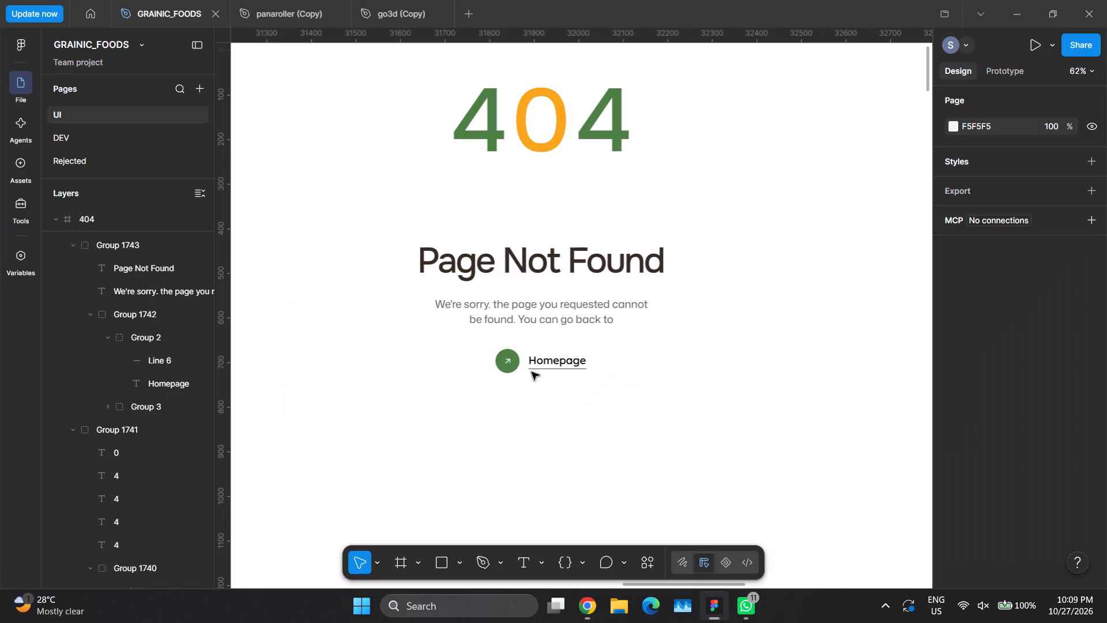
Move the grouped heading, description and button up under the plain 404 to Y 749 and center the group horizontally.
{"action": "left_click_drag", "start_coordinate": [541, 304], "coordinate": [537, 254]}
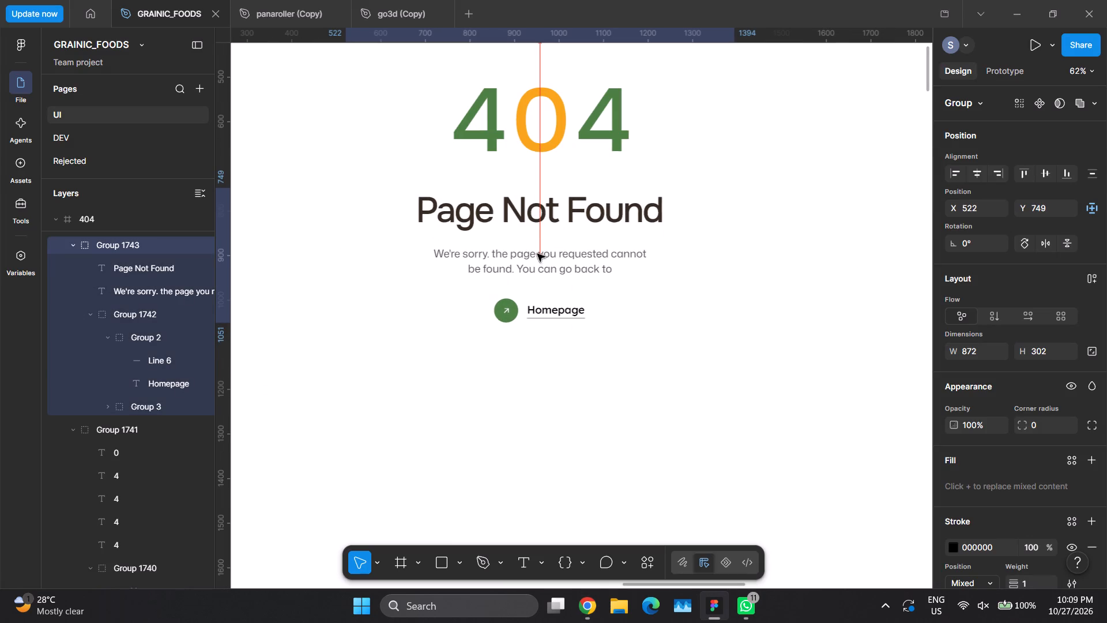
{"action": "left_click_drag", "start_coordinate": [537, 254], "coordinate": [540, 254]}
{"action": "left_click", "coordinate": [974, 168]}
Examine how the two 404 variants and the text group sit below the page header.
{"action": "scroll", "coordinate": [498, 397], "scroll_direction": "down", "scroll_amount": 7, "text": "ctrl"}
{"action": "scroll", "coordinate": [496, 400], "scroll_direction": "up", "scroll_amount": 2, "text": "ctrl"}
{"action": "scroll", "coordinate": [496, 400], "scroll_direction": "down", "scroll_amount": 3, "text": "ctrl"}
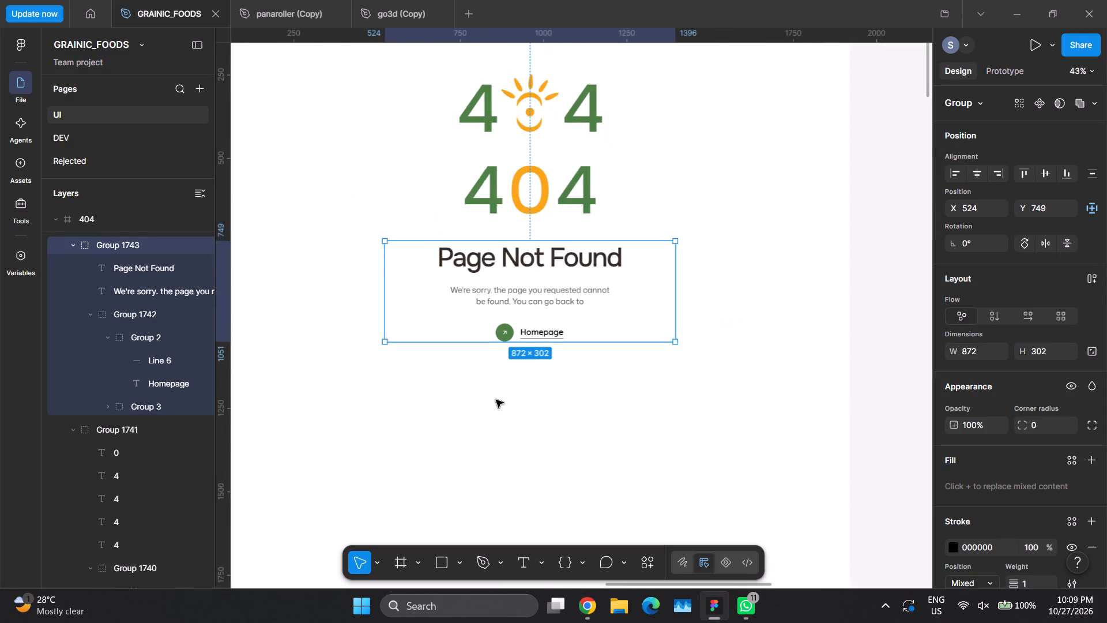
{"action": "scroll", "coordinate": [496, 400], "scroll_direction": "down", "scroll_amount": 6, "text": "ctrl"}
{"action": "scroll", "coordinate": [503, 285], "scroll_direction": "up", "scroll_amount": 8, "text": "ctrl"}
{"action": "scroll", "coordinate": [534, 297], "scroll_direction": "down", "scroll_amount": 1, "text": "ctrl"}
{"action": "scroll", "coordinate": [534, 297], "scroll_direction": "up", "scroll_amount": 4, "text": "ctrl"}
{"action": "scroll", "coordinate": [536, 298], "scroll_direction": "down", "scroll_amount": 1, "text": "ctrl"}
{"action": "scroll", "coordinate": [536, 298], "scroll_direction": "up", "scroll_amount": 1, "text": "ctrl"}
{"action": "scroll", "coordinate": [536, 298], "scroll_direction": "down", "scroll_amount": 1, "text": "ctrl"}
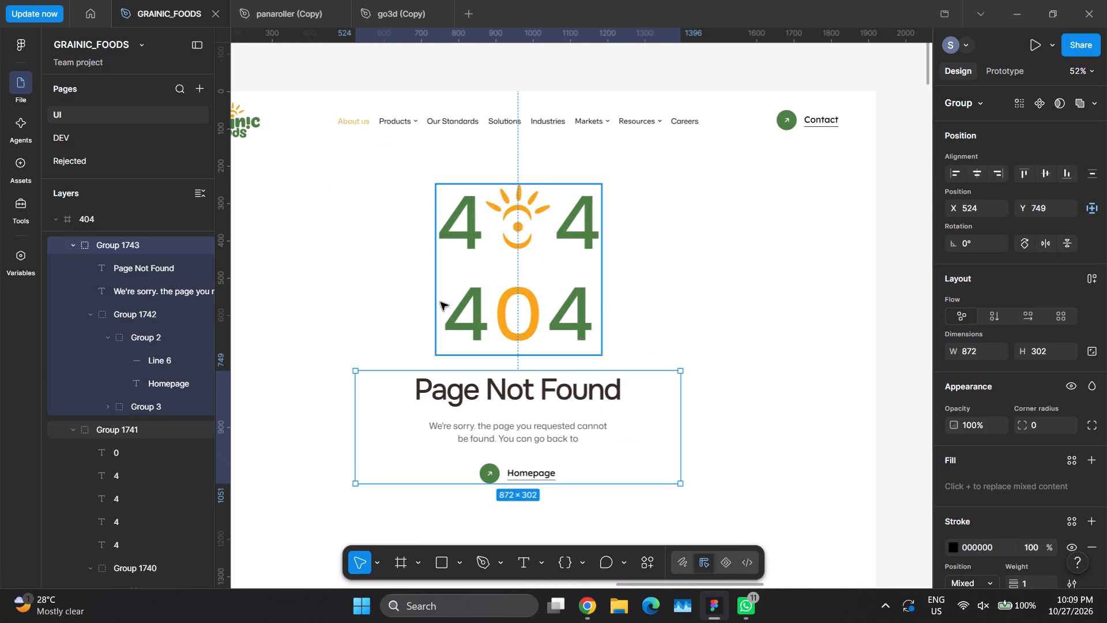
{"action": "left_click", "coordinate": [476, 304]}
{"action": "left_click", "coordinate": [360, 257], "text": "ctrl"}
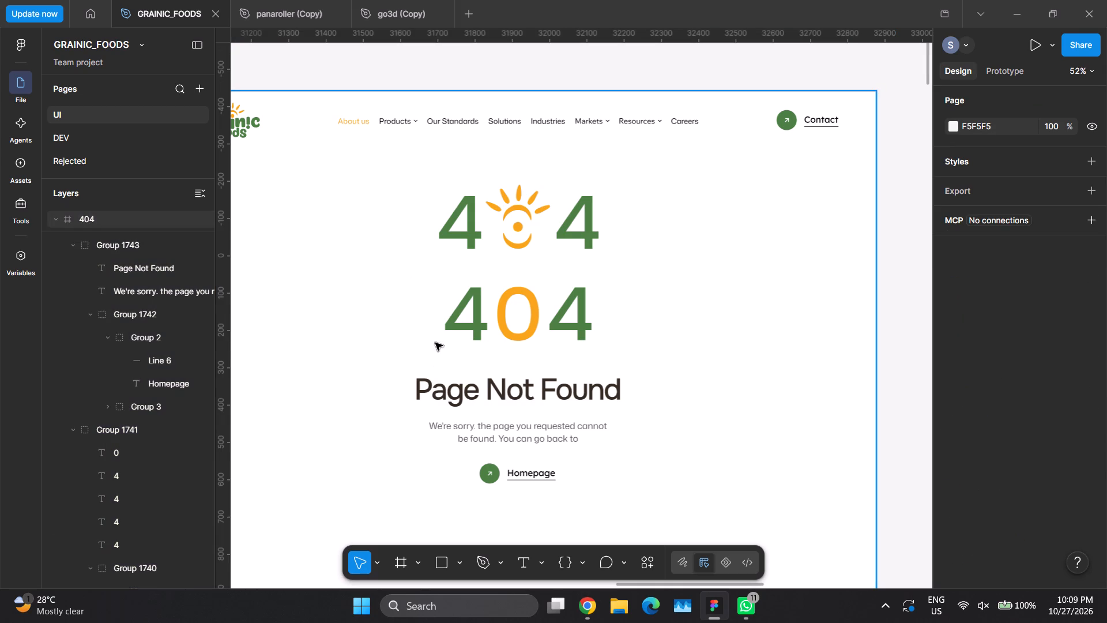
Move the green footer group from the bottom of the 404 page up to about Y 1208, below the Homepage button.
{"action": "scroll", "coordinate": [445, 286], "scroll_direction": "down", "scroll_amount": 1, "text": "ctrl"}
{"action": "scroll", "coordinate": [447, 281], "scroll_direction": "up", "scroll_amount": 1, "text": "ctrl"}
{"action": "scroll", "coordinate": [447, 279], "scroll_direction": "down", "scroll_amount": 3, "text": "ctrl"}
{"action": "scroll", "coordinate": [447, 274], "scroll_direction": "up", "scroll_amount": 2, "text": "ctrl"}
{"action": "scroll", "coordinate": [449, 274], "scroll_direction": "down", "scroll_amount": 11, "text": "ctrl"}
{"action": "scroll", "coordinate": [449, 274], "scroll_direction": "up", "scroll_amount": 1, "text": "ctrl"}
{"action": "scroll", "coordinate": [449, 274], "scroll_direction": "down", "scroll_amount": 7, "text": "ctrl"}
{"action": "scroll", "coordinate": [443, 191], "scroll_direction": "down", "scroll_amount": 13, "text": "ctrl"}
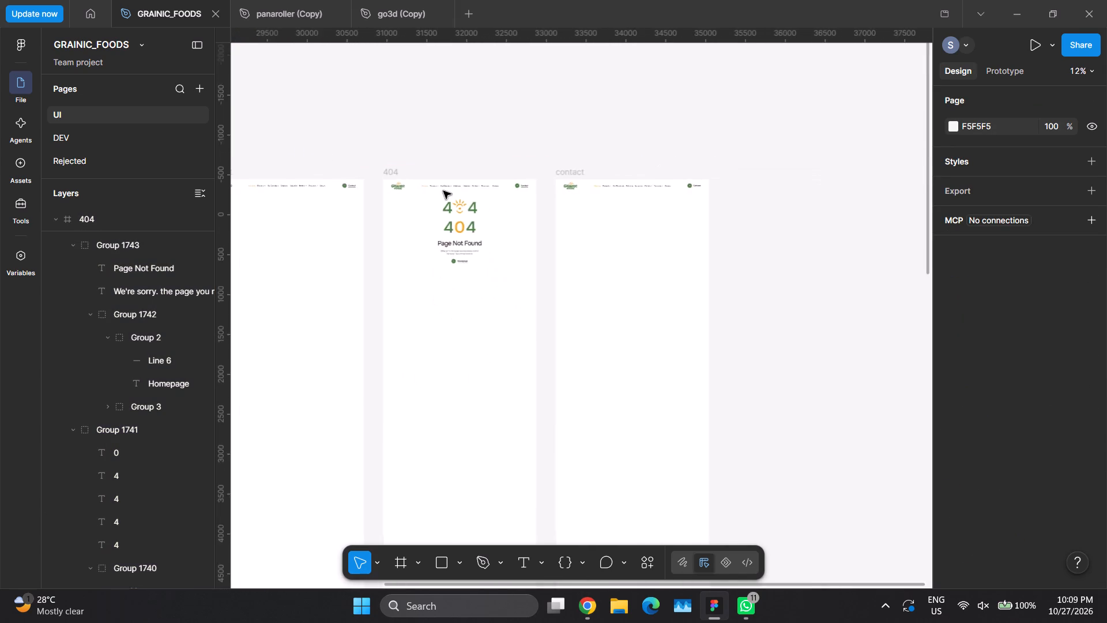
{"action": "scroll", "coordinate": [443, 191], "scroll_direction": "down", "scroll_amount": 15, "text": "ctrl"}
{"action": "left_click_drag", "start_coordinate": [446, 491], "coordinate": [445, 269]}
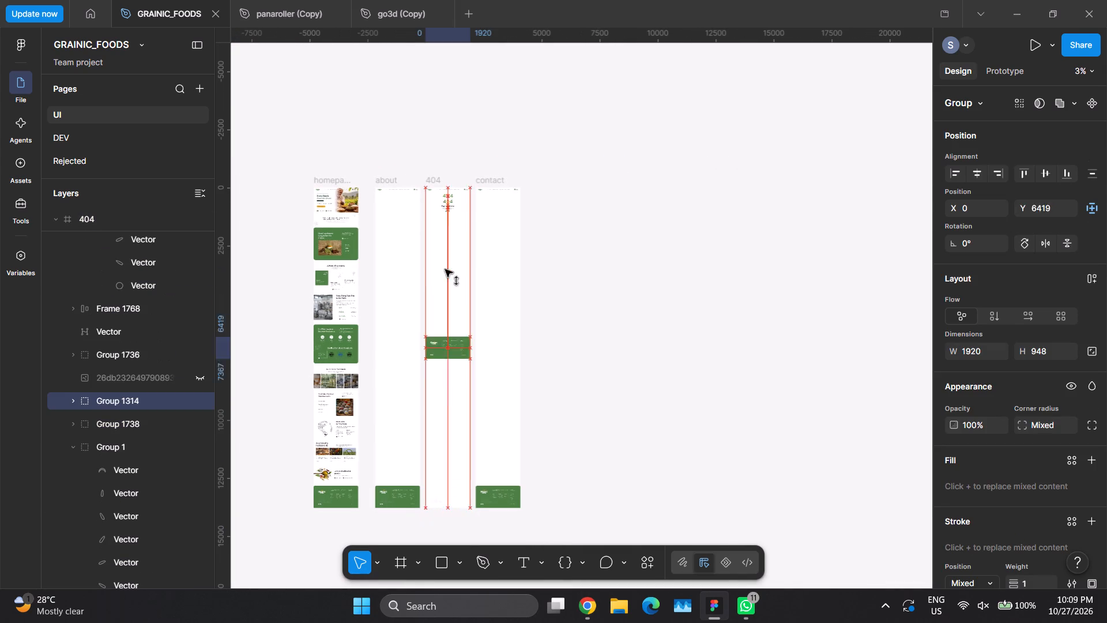
{"action": "left_click_drag", "start_coordinate": [445, 269], "coordinate": [450, 223]}
Adjust the footer's vertical position to Y 1201, leaving a 150 px gap below the text group.
{"action": "scroll", "coordinate": [449, 218], "scroll_direction": "up", "scroll_amount": 1, "text": "ctrl"}
{"action": "scroll", "coordinate": [449, 218], "scroll_direction": "down", "scroll_amount": 2, "text": "ctrl"}
{"action": "scroll", "coordinate": [449, 217], "scroll_direction": "up", "scroll_amount": 1, "text": "ctrl"}
{"action": "scroll", "coordinate": [449, 217], "scroll_direction": "down", "scroll_amount": 1, "text": "ctrl"}
{"action": "scroll", "coordinate": [449, 217], "scroll_direction": "up", "scroll_amount": 1, "text": "ctrl"}
{"action": "scroll", "coordinate": [450, 204], "scroll_direction": "down", "scroll_amount": 2, "text": "ctrl"}
{"action": "scroll", "coordinate": [450, 204], "scroll_direction": "up", "scroll_amount": 1, "text": "ctrl"}
{"action": "scroll", "coordinate": [450, 204], "scroll_direction": "down", "scroll_amount": 1, "text": "ctrl"}
{"action": "scroll", "coordinate": [450, 204], "scroll_direction": "up", "scroll_amount": 9, "text": "ctrl"}
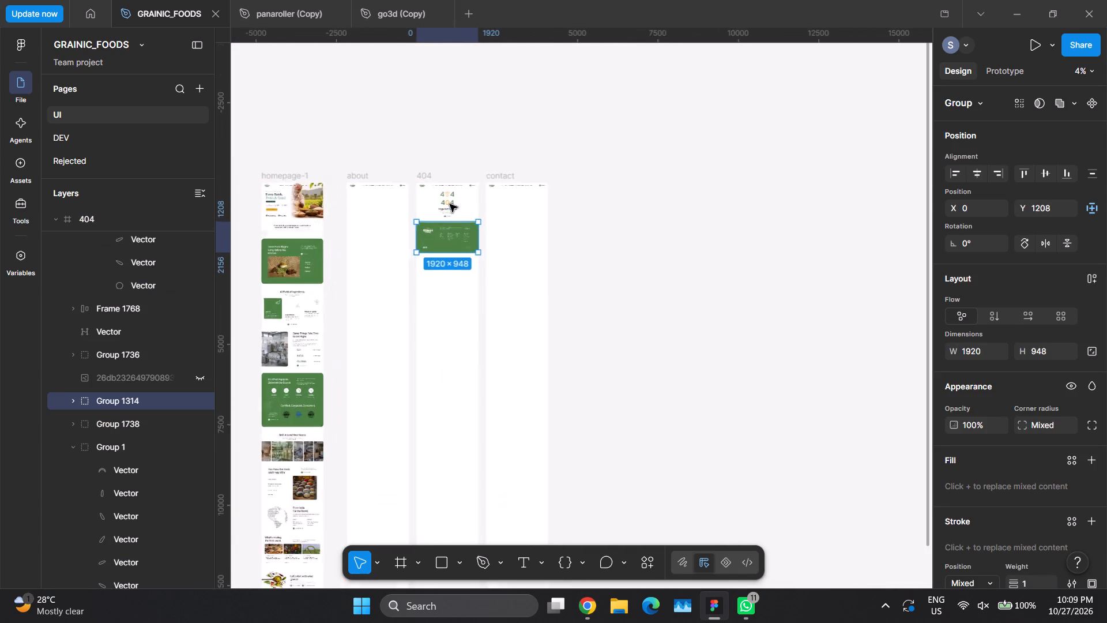
{"action": "scroll", "coordinate": [449, 207], "scroll_direction": "down", "scroll_amount": 3, "text": "ctrl"}
{"action": "scroll", "coordinate": [449, 207], "scroll_direction": "up", "scroll_amount": 1, "text": "ctrl"}
{"action": "scroll", "coordinate": [449, 207], "scroll_direction": "down", "scroll_amount": 2, "text": "ctrl"}
{"action": "scroll", "coordinate": [449, 222], "scroll_direction": "up", "scroll_amount": 3, "text": "ctrl"}
{"action": "scroll", "coordinate": [449, 222], "scroll_direction": "down", "scroll_amount": 1, "text": "ctrl"}
{"action": "scroll", "coordinate": [449, 222], "scroll_direction": "up", "scroll_amount": 6, "text": "ctrl"}
{"action": "scroll", "coordinate": [449, 222], "scroll_direction": "down", "scroll_amount": 1, "text": "ctrl"}
{"action": "scroll", "coordinate": [449, 217], "scroll_direction": "up", "scroll_amount": 1, "text": "ctrl"}
{"action": "scroll", "coordinate": [449, 217], "scroll_direction": "down", "scroll_amount": 1, "text": "ctrl"}
{"action": "scroll", "coordinate": [449, 217], "scroll_direction": "up", "scroll_amount": 13, "text": "ctrl"}
{"action": "scroll", "coordinate": [449, 217], "scroll_direction": "down", "scroll_amount": 2, "text": "ctrl"}
{"action": "scroll", "coordinate": [449, 217], "scroll_direction": "up", "scroll_amount": 1, "text": "ctrl"}
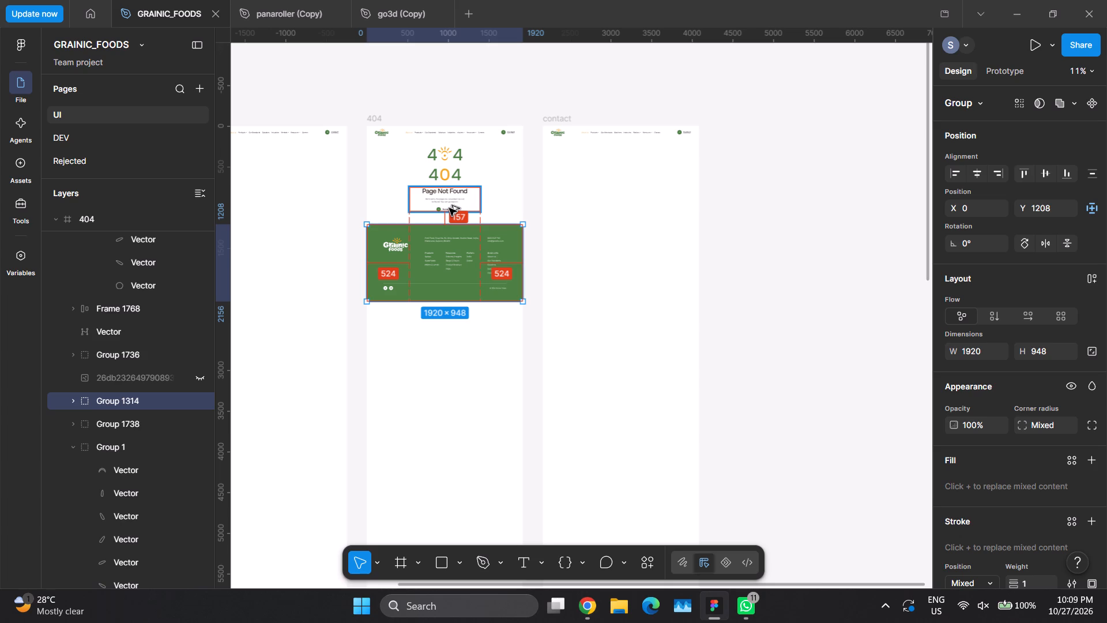
{"action": "key", "text": "alt+shift+Down"}
{"action": "key", "text": "alt+shift+Down"}
{"action": "key", "text": "alt+shift+Down"}
{"action": "key", "text": "alt+shift+Down"}
{"action": "key", "text": "alt+shift+Up"}
{"action": "key", "text": "alt+shift+Up"}
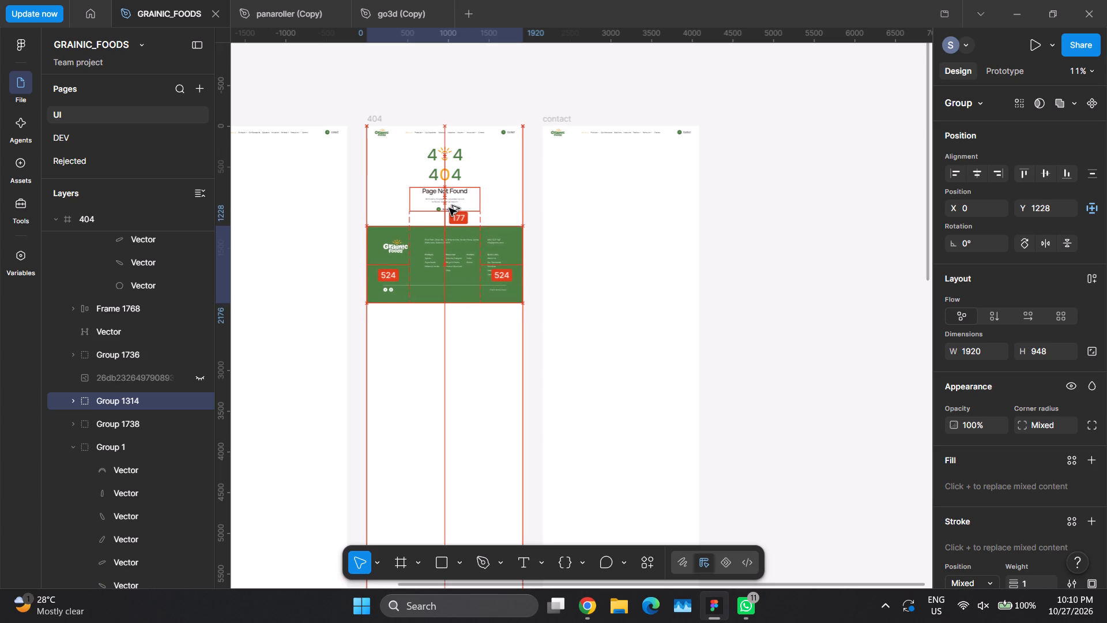
{"action": "key", "text": "alt+shift+Up"}
{"action": "key", "text": "alt+shift+Up"}
{"action": "key", "text": "alt+shift+Up"}
{"action": "key", "text": "alt+Down"}
{"action": "key", "text": "alt+Down"}
{"action": "key", "text": "alt+Down"}
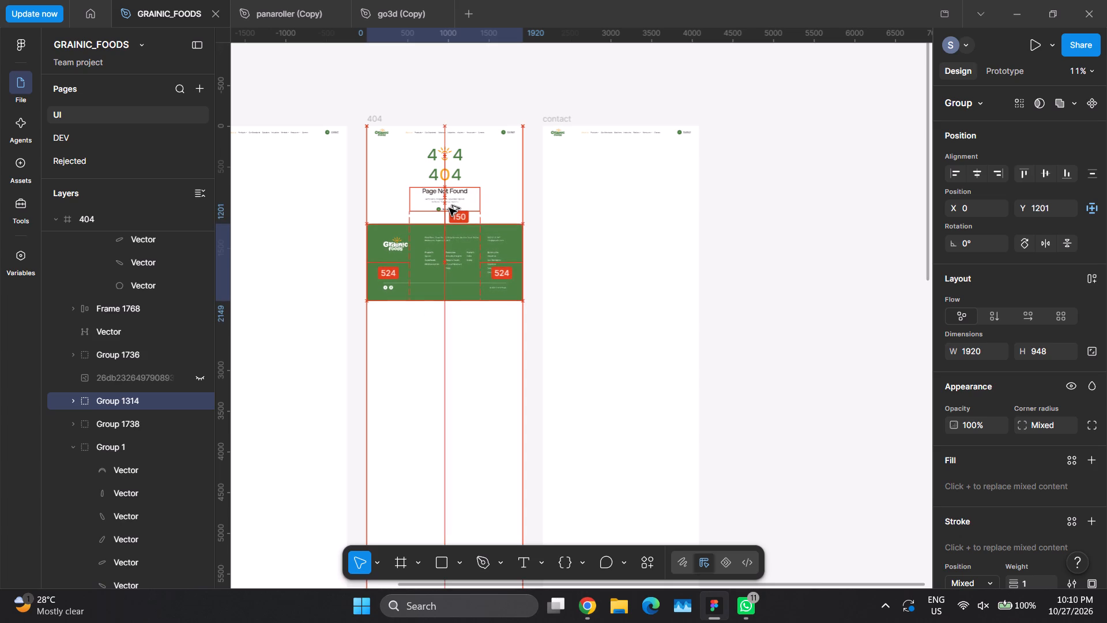
{"action": "left_click", "coordinate": [473, 404]}
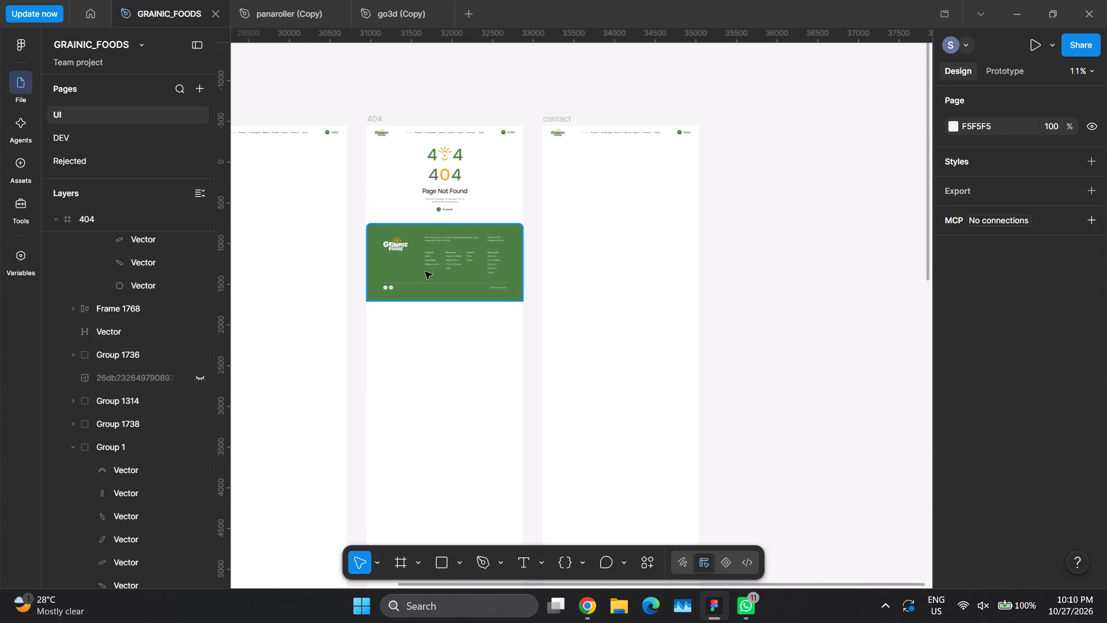
Move the 404 page's footer down to Y 1251, widening the gap below the text group.
{"action": "left_click", "coordinate": [437, 264]}
{"action": "key", "text": "alt+shift+Down"}
{"action": "key", "text": "alt+shift+Down"}
{"action": "key", "text": "alt+shift+Down"}
{"action": "key", "text": "alt+shift+Down"}
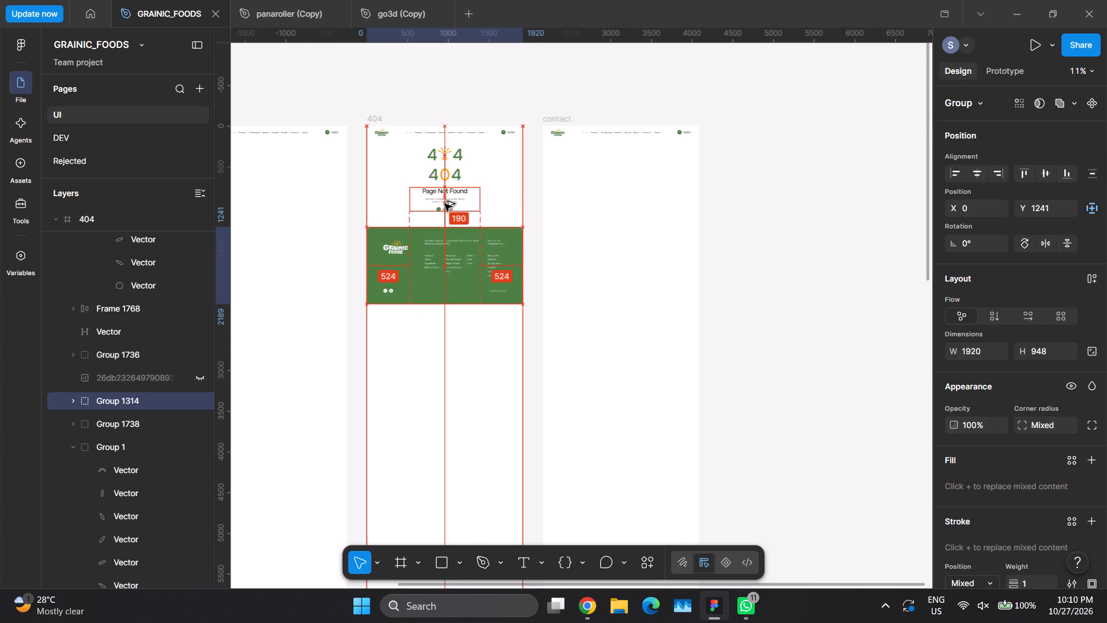
{"action": "key", "text": "alt+shift+Down"}
Examine the 404 page's footer placement and its frame alongside the homepage, about and contact frames.
{"action": "scroll", "coordinate": [458, 210], "scroll_direction": "down", "scroll_amount": 6, "text": "ctrl"}
{"action": "scroll", "coordinate": [458, 210], "scroll_direction": "up", "scroll_amount": 1, "text": "ctrl"}
{"action": "scroll", "coordinate": [458, 210], "scroll_direction": "down", "scroll_amount": 1, "text": "ctrl"}
{"action": "scroll", "coordinate": [460, 210], "scroll_direction": "up", "scroll_amount": 1, "text": "ctrl"}
{"action": "scroll", "coordinate": [494, 230], "scroll_direction": "down", "scroll_amount": 1, "text": "ctrl"}
{"action": "scroll", "coordinate": [494, 230], "scroll_direction": "up", "scroll_amount": 1, "text": "ctrl"}
{"action": "scroll", "coordinate": [494, 230], "scroll_direction": "down", "scroll_amount": 5, "text": "ctrl"}
{"action": "scroll", "coordinate": [494, 230], "scroll_direction": "up", "scroll_amount": 2, "text": "ctrl"}
{"action": "scroll", "coordinate": [494, 231], "scroll_direction": "down", "scroll_amount": 1, "text": "ctrl"}
{"action": "scroll", "coordinate": [494, 231], "scroll_direction": "up", "scroll_amount": 3, "text": "ctrl"}
{"action": "scroll", "coordinate": [494, 231], "scroll_direction": "down", "scroll_amount": 3, "text": "ctrl"}
{"action": "scroll", "coordinate": [494, 231], "scroll_direction": "up", "scroll_amount": 1, "text": "ctrl"}
{"action": "scroll", "coordinate": [494, 231], "scroll_direction": "down", "scroll_amount": 1, "text": "ctrl"}
{"action": "scroll", "coordinate": [494, 231], "scroll_direction": "up", "scroll_amount": 1, "text": "ctrl"}
{"action": "scroll", "coordinate": [490, 234], "scroll_direction": "down", "scroll_amount": 3, "text": "ctrl"}
{"action": "scroll", "coordinate": [486, 234], "scroll_direction": "up", "scroll_amount": 1, "text": "ctrl"}
{"action": "scroll", "coordinate": [484, 234], "scroll_direction": "down", "scroll_amount": 2, "text": "ctrl"}
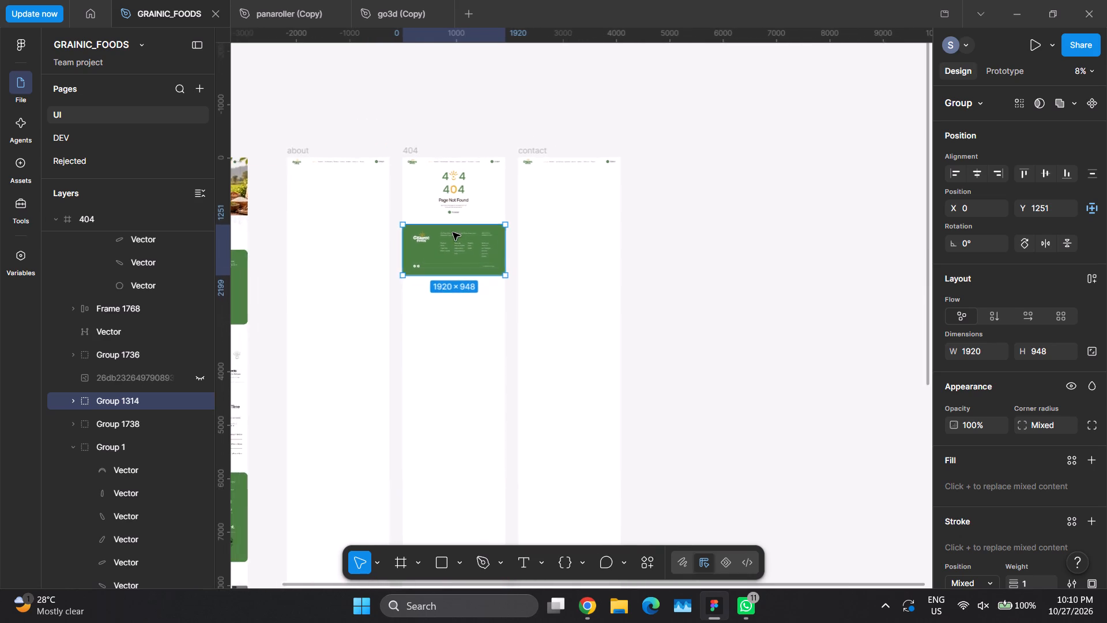
{"action": "scroll", "coordinate": [453, 232], "scroll_direction": "down", "scroll_amount": 9, "text": "ctrl"}
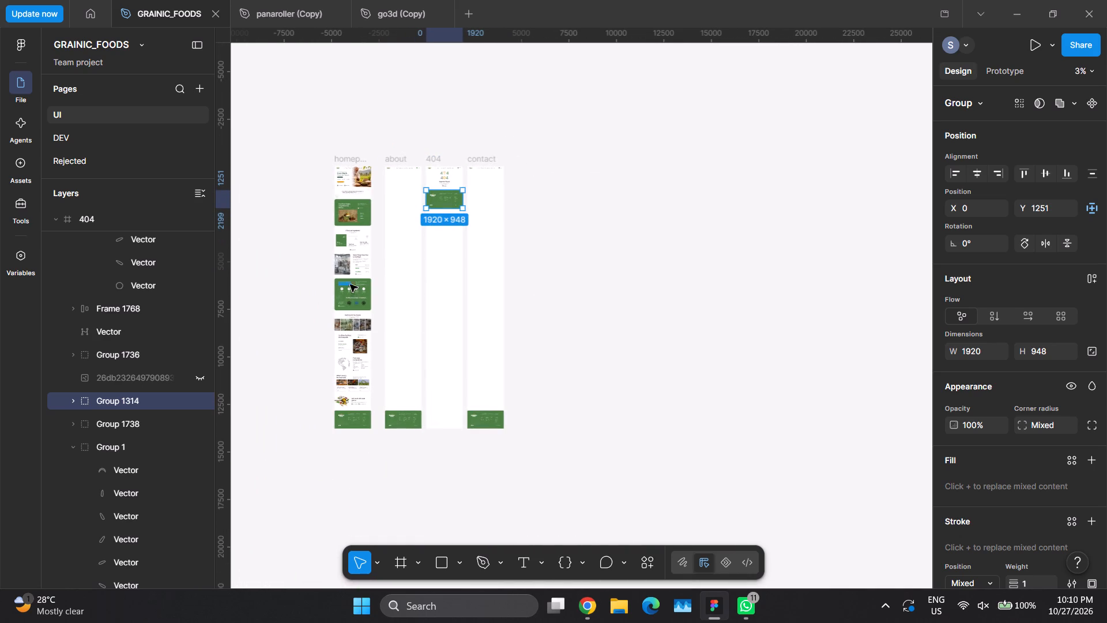
{"action": "left_click", "coordinate": [333, 280]}
{"action": "left_click", "coordinate": [506, 253]}
{"action": "left_click", "coordinate": [441, 401], "text": "ctrl"}
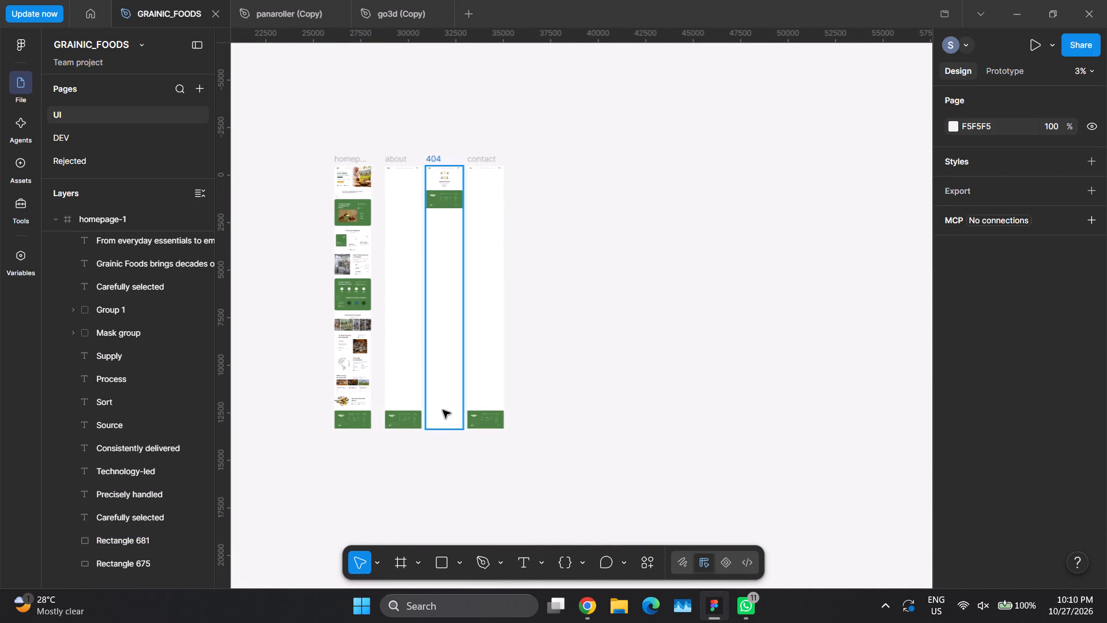
Shorten the 404 frame to a height of 2199 px so it ends at the bottom of the green footer.
{"action": "left_click_drag", "start_coordinate": [443, 429], "coordinate": [440, 211], "text": "ctrl"}
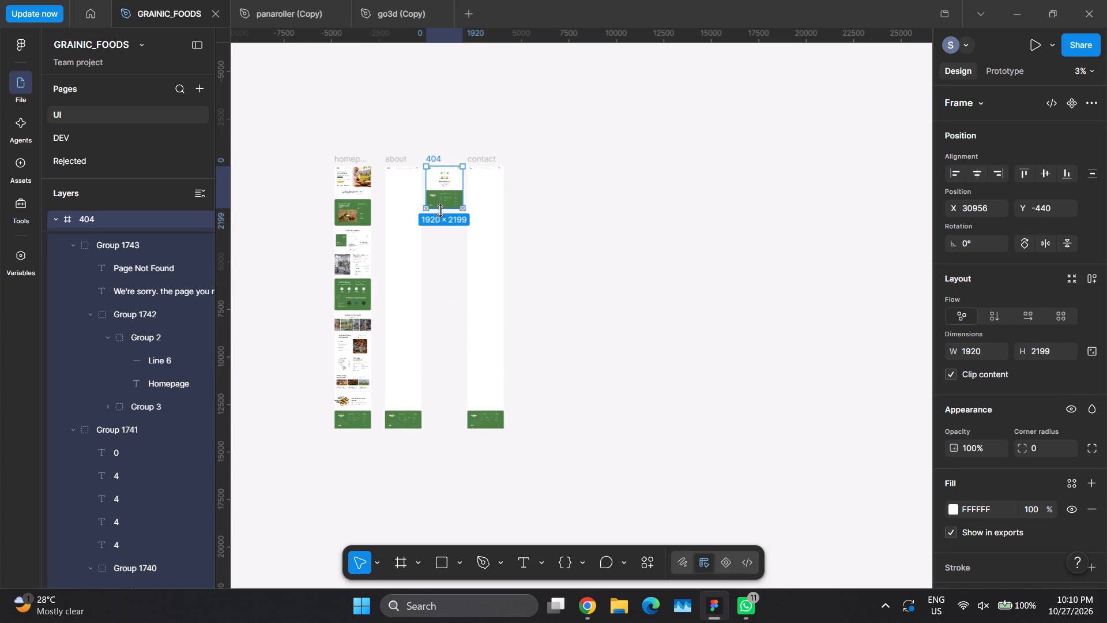
{"action": "left_click_drag", "start_coordinate": [440, 211], "coordinate": [439, 209], "text": "ctrl"}
{"action": "left_click", "coordinate": [579, 209]}
Move the about frame from beside the homepage frame to the far side of the contact frame.
{"action": "scroll", "coordinate": [508, 183], "scroll_direction": "up", "scroll_amount": 16, "text": "ctrl"}
{"action": "scroll", "coordinate": [433, 186], "scroll_direction": "down", "scroll_amount": 1, "text": "ctrl"}
{"action": "scroll", "coordinate": [433, 186], "scroll_direction": "up", "scroll_amount": 1, "text": "ctrl"}
{"action": "scroll", "coordinate": [433, 186], "scroll_direction": "down", "scroll_amount": 1, "text": "ctrl"}
{"action": "scroll", "coordinate": [438, 187], "scroll_direction": "up", "scroll_amount": 1, "text": "ctrl"}
{"action": "scroll", "coordinate": [460, 200], "scroll_direction": "down", "scroll_amount": 11, "text": "ctrl"}
{"action": "scroll", "coordinate": [474, 207], "scroll_direction": "up", "scroll_amount": 2, "text": "ctrl"}
{"action": "scroll", "coordinate": [474, 207], "scroll_direction": "down", "scroll_amount": 5, "text": "ctrl"}
{"action": "left_click_drag", "start_coordinate": [381, 172], "coordinate": [386, 174]}
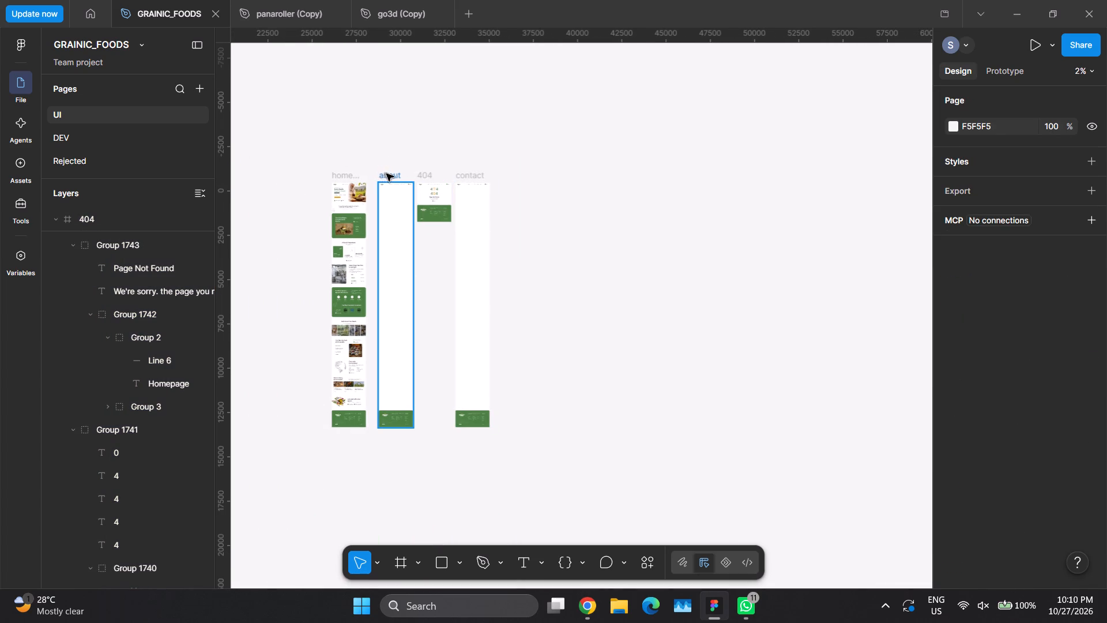
{"action": "left_click_drag", "start_coordinate": [386, 174], "coordinate": [536, 175]}
Close up the row by placing the 404 frame beside the homepage and the contact frame at X 30491, with 260 px gaps.
{"action": "left_click_drag", "start_coordinate": [429, 170], "coordinate": [388, 170]}
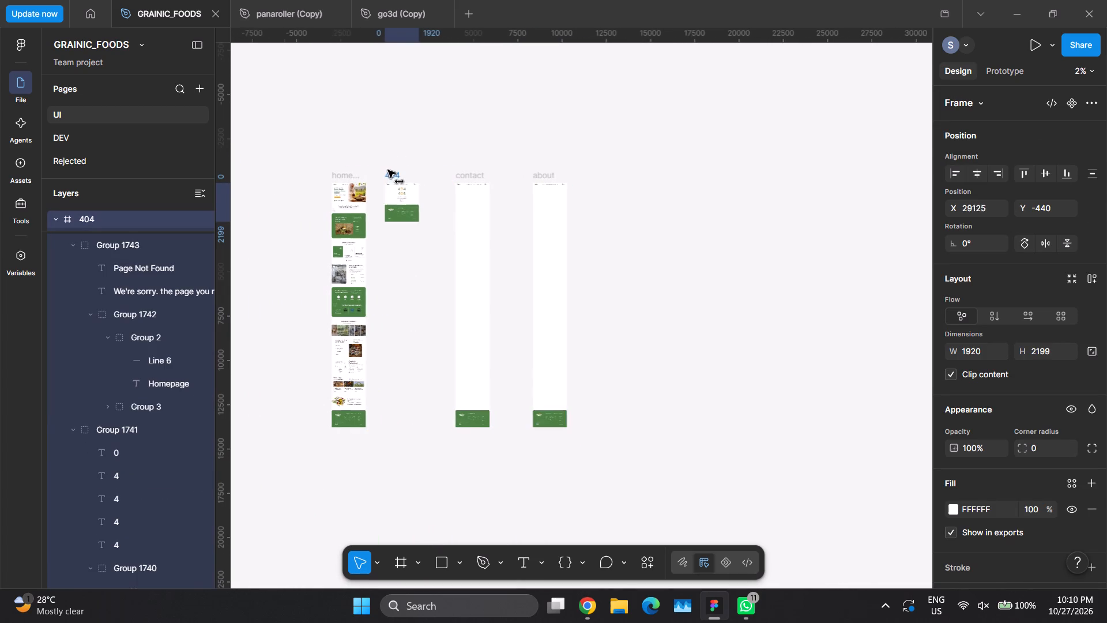
{"action": "left_click_drag", "start_coordinate": [388, 170], "coordinate": [382, 170]}
{"action": "left_click_drag", "start_coordinate": [458, 174], "coordinate": [427, 174]}
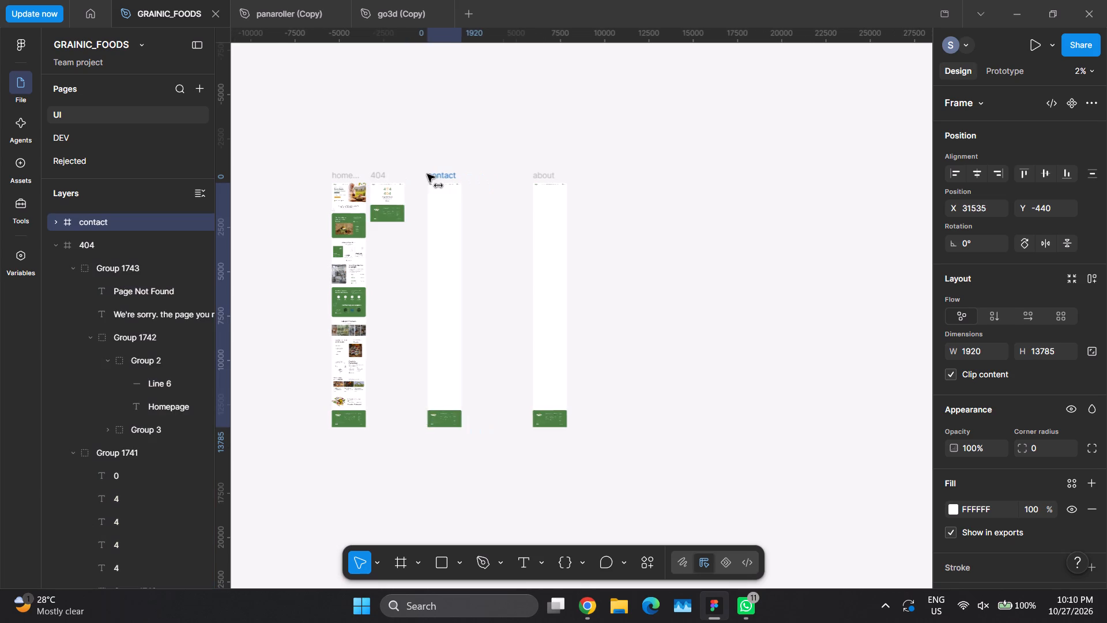
{"action": "left_click_drag", "start_coordinate": [427, 174], "coordinate": [412, 174]}
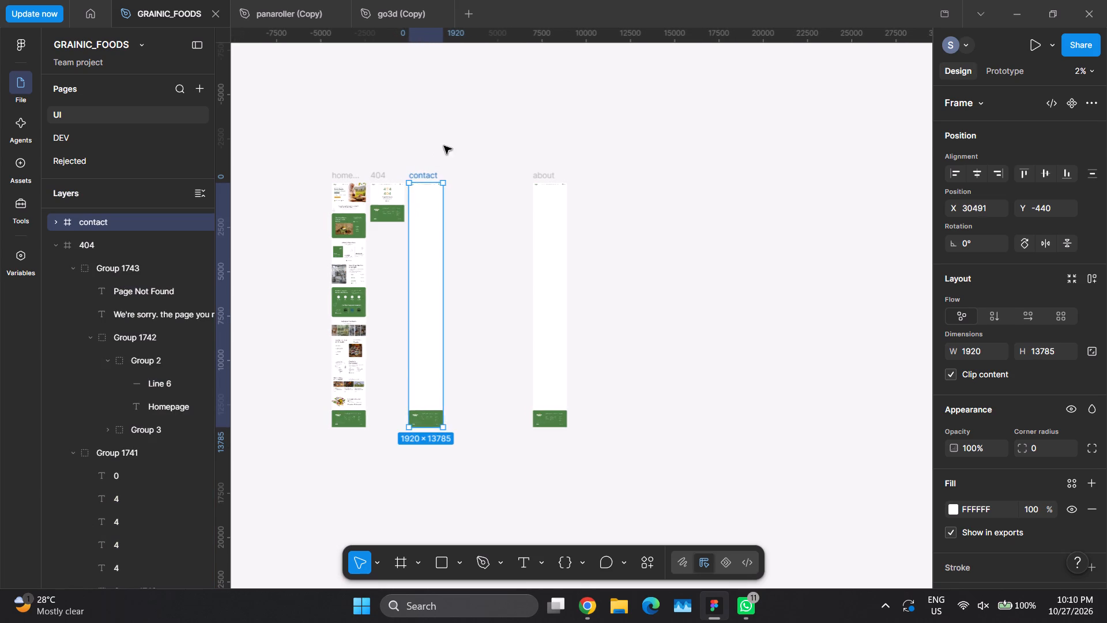
{"action": "left_click", "coordinate": [445, 145]}
Move the about frame closer to the contact frame, leaving a gap of about 1,100 px between them.
{"action": "left_click_drag", "start_coordinate": [537, 174], "coordinate": [452, 174]}
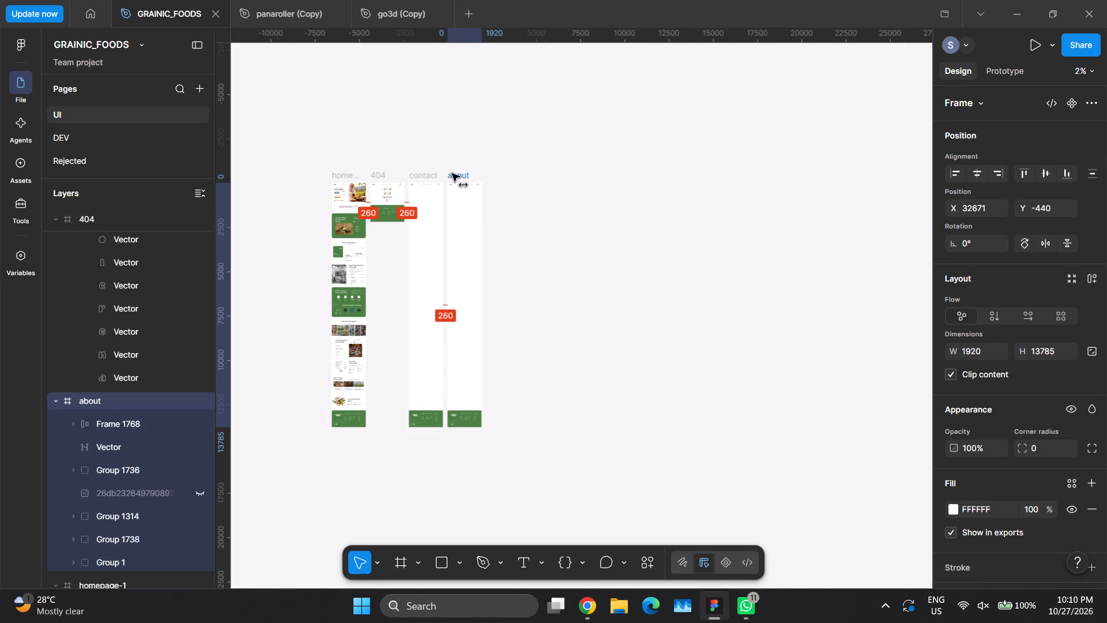
{"action": "left_click_drag", "start_coordinate": [452, 174], "coordinate": [467, 177]}
{"action": "left_click", "coordinate": [477, 139]}
{"action": "scroll", "coordinate": [491, 247], "scroll_direction": "up", "scroll_amount": 8, "text": "ctrl"}
{"action": "scroll", "coordinate": [490, 169], "scroll_direction": "down", "scroll_amount": 1, "text": "ctrl"}
{"action": "scroll", "coordinate": [490, 169], "scroll_direction": "up", "scroll_amount": 6, "text": "ctrl"}
{"action": "scroll", "coordinate": [490, 169], "scroll_direction": "down", "scroll_amount": 1, "text": "ctrl"}
{"action": "scroll", "coordinate": [490, 169], "scroll_direction": "up", "scroll_amount": 10, "text": "ctrl"}
{"action": "scroll", "coordinate": [478, 155], "scroll_direction": "down", "scroll_amount": 2, "text": "ctrl"}
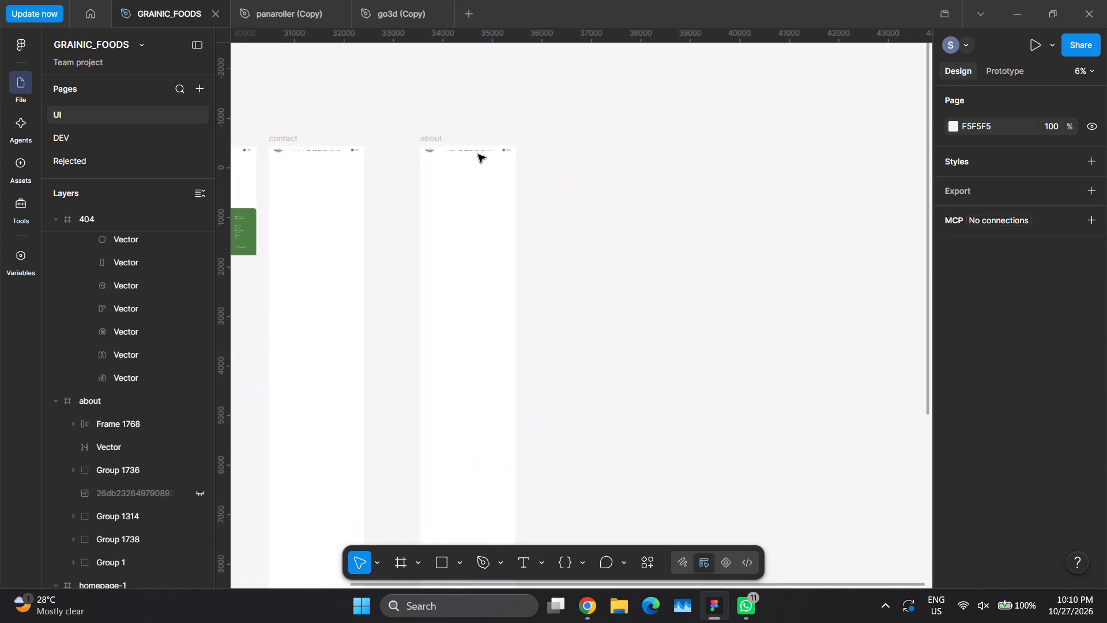
{"action": "left_click", "coordinate": [615, 195]}
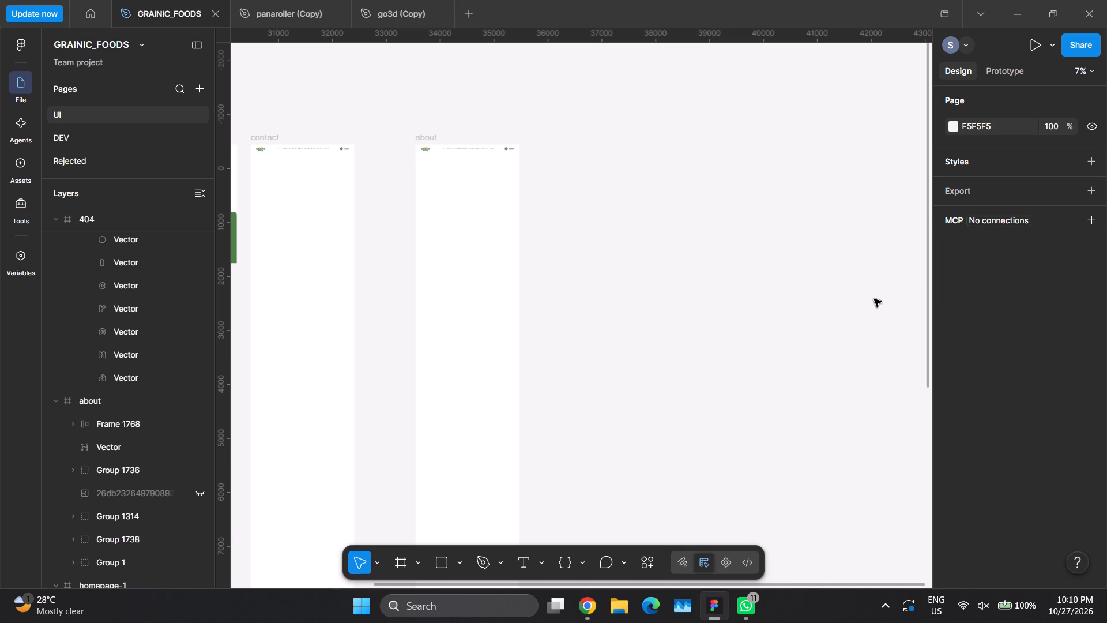
Switch to the go3d (Copy) file and examine the contact page's form, enquiry details and footer layout.
{"action": "left_click", "coordinate": [378, 0]}
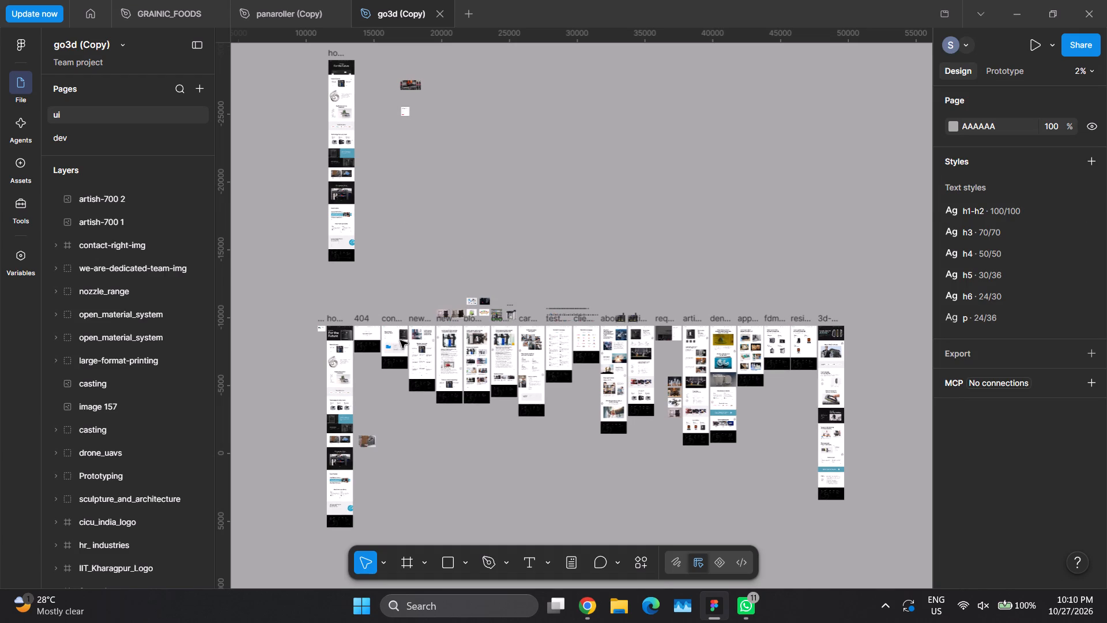
{"action": "scroll", "coordinate": [445, 356], "scroll_direction": "up", "scroll_amount": 4, "text": "ctrl"}
{"action": "scroll", "coordinate": [443, 354], "scroll_direction": "down", "scroll_amount": 5, "text": "ctrl"}
{"action": "scroll", "coordinate": [443, 354], "scroll_direction": "up", "scroll_amount": 5, "text": "ctrl"}
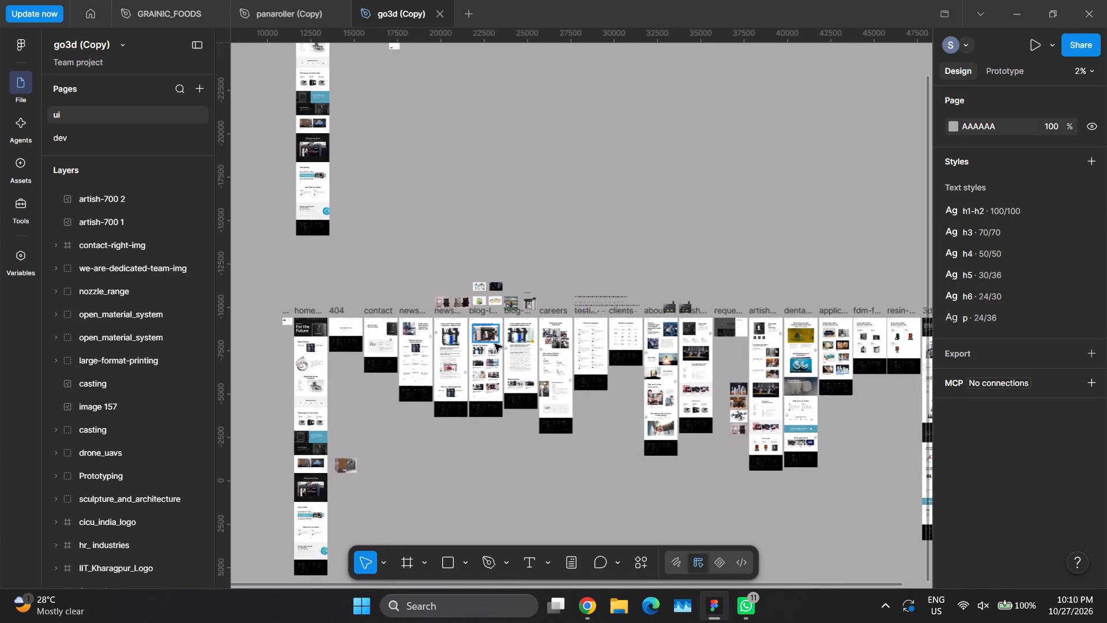
{"action": "scroll", "coordinate": [370, 359], "scroll_direction": "up", "scroll_amount": 2, "text": "ctrl"}
{"action": "scroll", "coordinate": [370, 358], "scroll_direction": "down", "scroll_amount": 1, "text": "ctrl"}
{"action": "scroll", "coordinate": [370, 358], "scroll_direction": "up", "scroll_amount": 2, "text": "ctrl"}
{"action": "scroll", "coordinate": [372, 355], "scroll_direction": "down", "scroll_amount": 1, "text": "ctrl"}
{"action": "scroll", "coordinate": [372, 355], "scroll_direction": "up", "scroll_amount": 5, "text": "ctrl"}
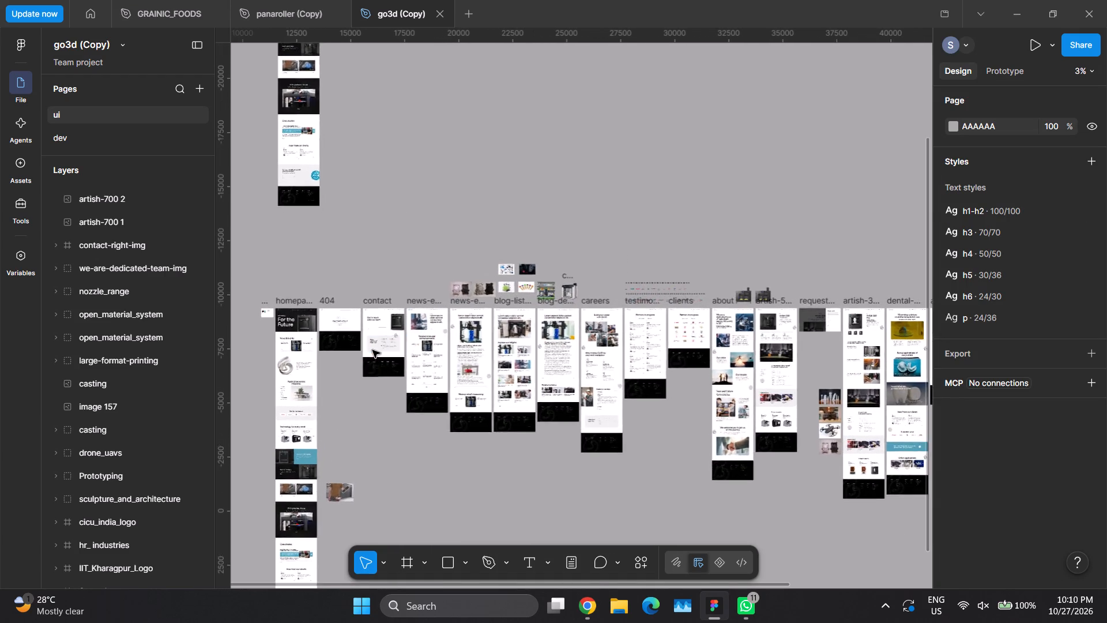
{"action": "scroll", "coordinate": [372, 350], "scroll_direction": "up", "scroll_amount": 6, "text": "ctrl"}
{"action": "scroll", "coordinate": [372, 350], "scroll_direction": "down", "scroll_amount": 1, "text": "ctrl"}
{"action": "scroll", "coordinate": [375, 347], "scroll_direction": "up", "scroll_amount": 5, "text": "ctrl"}
{"action": "scroll", "coordinate": [376, 347], "scroll_direction": "down", "scroll_amount": 2, "text": "ctrl"}
{"action": "scroll", "coordinate": [376, 346], "scroll_direction": "up", "scroll_amount": 2, "text": "ctrl"}
{"action": "scroll", "coordinate": [393, 337], "scroll_direction": "down", "scroll_amount": 5, "text": "ctrl"}
{"action": "scroll", "coordinate": [393, 337], "scroll_direction": "up", "scroll_amount": 2, "text": "ctrl"}
{"action": "scroll", "coordinate": [412, 322], "scroll_direction": "down", "scroll_amount": 1, "text": "ctrl"}
{"action": "scroll", "coordinate": [412, 322], "scroll_direction": "up", "scroll_amount": 1, "text": "ctrl"}
{"action": "scroll", "coordinate": [412, 322], "scroll_direction": "down", "scroll_amount": 3, "text": "ctrl"}
{"action": "scroll", "coordinate": [412, 322], "scroll_direction": "up", "scroll_amount": 5, "text": "ctrl"}
{"action": "scroll", "coordinate": [401, 306], "scroll_direction": "down", "scroll_amount": 1, "text": "ctrl"}
{"action": "scroll", "coordinate": [401, 306], "scroll_direction": "up", "scroll_amount": 6, "text": "ctrl"}
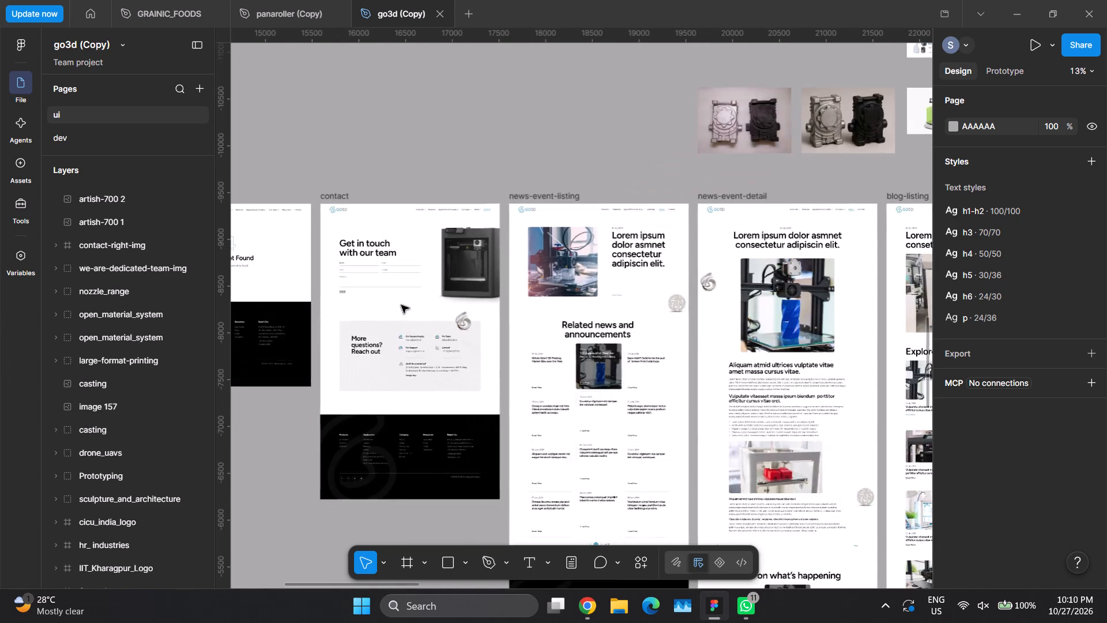
{"action": "scroll", "coordinate": [401, 305], "scroll_direction": "up", "scroll_amount": 4, "text": "ctrl"}
{"action": "scroll", "coordinate": [401, 305], "scroll_direction": "down", "scroll_amount": 1, "text": "ctrl"}
{"action": "scroll", "coordinate": [401, 305], "scroll_direction": "up", "scroll_amount": 1, "text": "ctrl"}
{"action": "scroll", "coordinate": [401, 305], "scroll_direction": "down", "scroll_amount": 1, "text": "ctrl"}
{"action": "scroll", "coordinate": [401, 305], "scroll_direction": "up", "scroll_amount": 1, "text": "ctrl"}
{"action": "scroll", "coordinate": [401, 305], "scroll_direction": "down", "scroll_amount": 2, "text": "ctrl"}
{"action": "scroll", "coordinate": [401, 305], "scroll_direction": "up", "scroll_amount": 1, "text": "ctrl"}
{"action": "scroll", "coordinate": [401, 305], "scroll_direction": "down", "scroll_amount": 1, "text": "ctrl"}
{"action": "scroll", "coordinate": [401, 305], "scroll_direction": "up", "scroll_amount": 4, "text": "ctrl"}
{"action": "scroll", "coordinate": [401, 305], "scroll_direction": "down", "scroll_amount": 8, "text": "ctrl"}
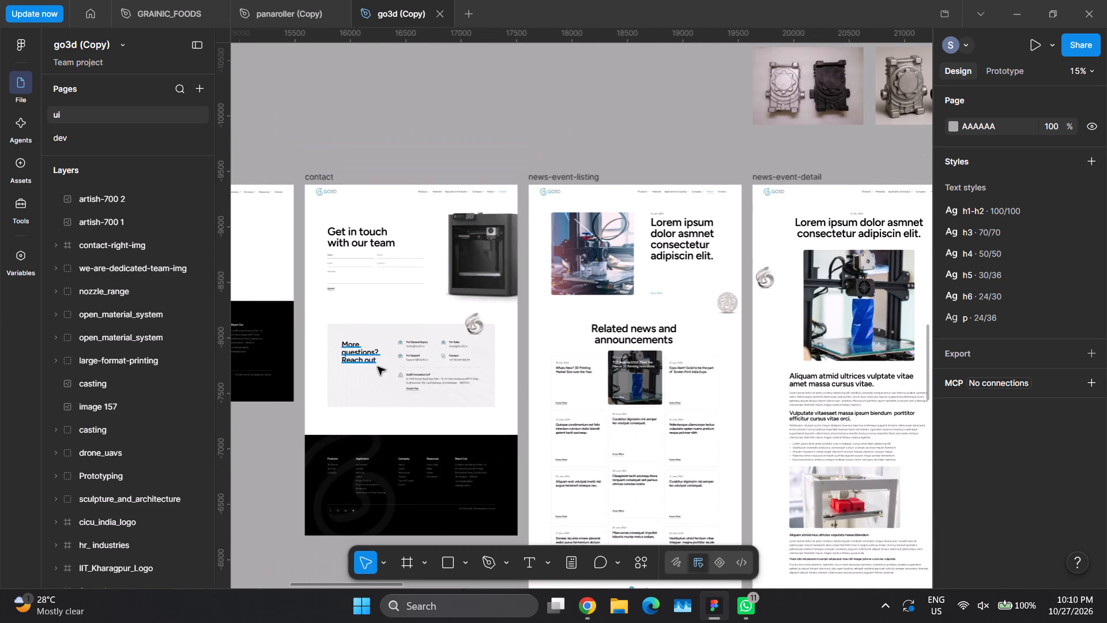
{"action": "scroll", "coordinate": [379, 367], "scroll_direction": "up", "scroll_amount": 8, "text": "ctrl"}
{"action": "scroll", "coordinate": [427, 343], "scroll_direction": "down", "scroll_amount": 1, "text": "ctrl"}
{"action": "scroll", "coordinate": [427, 343], "scroll_direction": "up", "scroll_amount": 1, "text": "ctrl"}
{"action": "scroll", "coordinate": [427, 343], "scroll_direction": "down", "scroll_amount": 1, "text": "ctrl"}
{"action": "scroll", "coordinate": [427, 343], "scroll_direction": "up", "scroll_amount": 2, "text": "ctrl"}
{"action": "scroll", "coordinate": [427, 343], "scroll_direction": "down", "scroll_amount": 4, "text": "ctrl"}
{"action": "scroll", "coordinate": [426, 342], "scroll_direction": "up", "scroll_amount": 1, "text": "ctrl"}
{"action": "scroll", "coordinate": [426, 342], "scroll_direction": "down", "scroll_amount": 2, "text": "ctrl"}
{"action": "scroll", "coordinate": [426, 342], "scroll_direction": "up", "scroll_amount": 1, "text": "ctrl"}
{"action": "scroll", "coordinate": [426, 342], "scroll_direction": "down", "scroll_amount": 2, "text": "ctrl"}
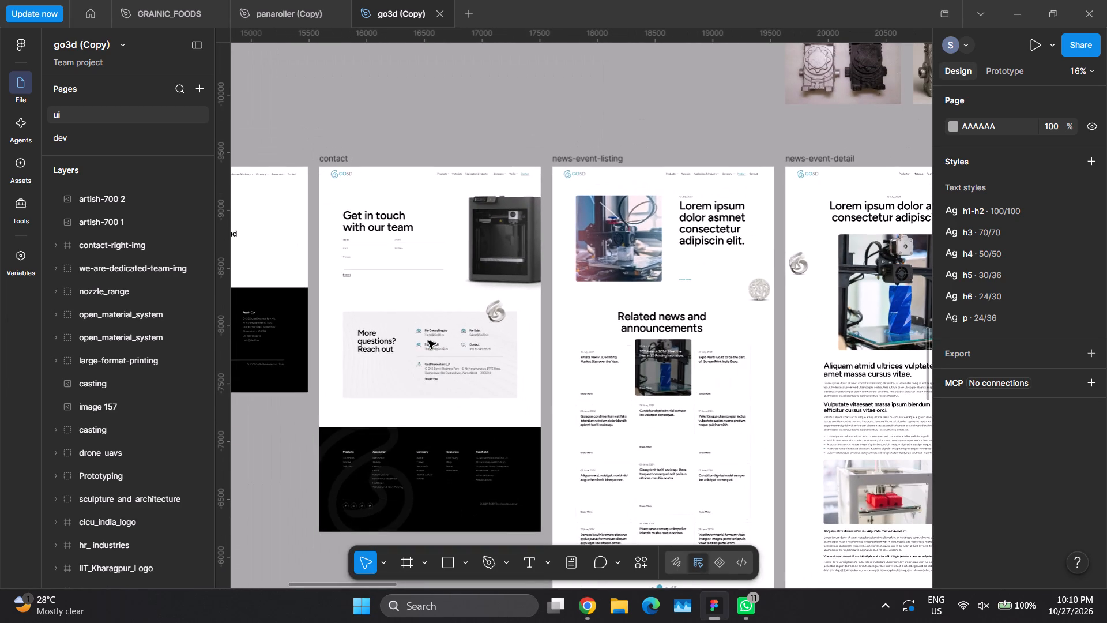
{"action": "key", "text": "space"}
{"action": "key", "text": "space"}
{"action": "key", "text": "space"}
{"action": "key", "text": "space"}
{"action": "scroll", "coordinate": [541, 232], "scroll_direction": "up", "scroll_amount": 1, "text": "ctrl"}
{"action": "scroll", "coordinate": [541, 232], "scroll_direction": "down", "scroll_amount": 2, "text": "ctrl"}
{"action": "scroll", "coordinate": [541, 232], "scroll_direction": "up", "scroll_amount": 1, "text": "ctrl"}
{"action": "scroll", "coordinate": [541, 232], "scroll_direction": "down", "scroll_amount": 2, "text": "ctrl"}
{"action": "scroll", "coordinate": [539, 234], "scroll_direction": "up", "scroll_amount": 2, "text": "ctrl"}
{"action": "scroll", "coordinate": [480, 253], "scroll_direction": "down", "scroll_amount": 7, "text": "ctrl"}
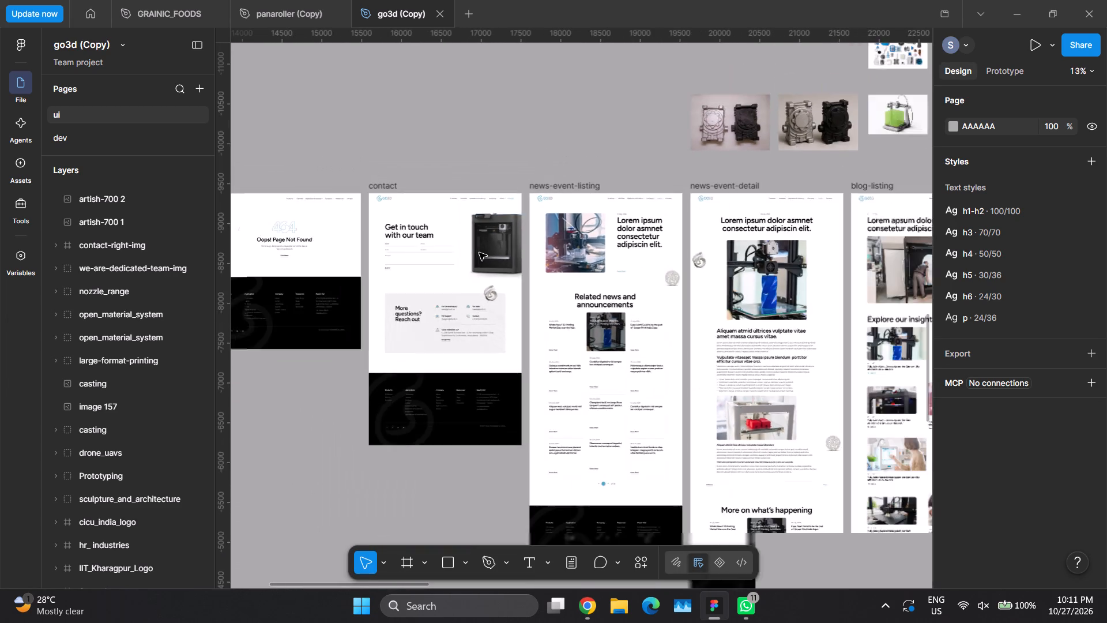
Examine the go3d about page's section layout from the hero through vision, mission and team down to the footer.
{"action": "scroll", "coordinate": [479, 253], "scroll_direction": "down", "scroll_amount": 4, "text": "ctrl"}
{"action": "scroll", "coordinate": [479, 253], "scroll_direction": "up", "scroll_amount": 2, "text": "ctrl"}
{"action": "scroll", "coordinate": [479, 253], "scroll_direction": "down", "scroll_amount": 1, "text": "ctrl"}
{"action": "key", "text": "space"}
{"action": "key", "text": "space"}
{"action": "key", "text": "space"}
{"action": "key", "text": "space"}
{"action": "key", "text": "space"}
{"action": "key", "text": "space"}
{"action": "key", "text": "space"}
{"action": "key", "text": "space"}
{"action": "key", "text": "space"}
{"action": "key", "text": "space"}
{"action": "key", "text": "space"}
{"action": "key", "text": "space"}
{"action": "key", "text": "space"}
{"action": "key", "text": "space"}
{"action": "key", "text": "space"}
{"action": "key", "text": "space"}
{"action": "key", "text": "space"}
{"action": "key", "text": "space"}
{"action": "key", "text": "space"}
{"action": "key", "text": "space"}
{"action": "left_click_drag", "start_coordinate": [850, 177], "coordinate": [454, 134]}
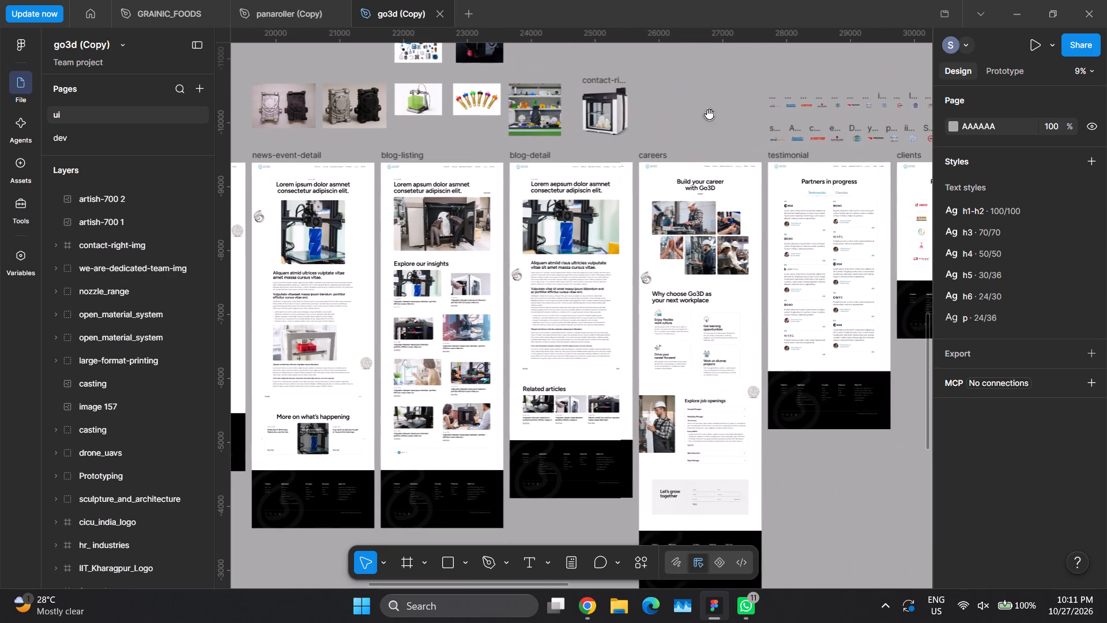
{"action": "left_click_drag", "start_coordinate": [717, 126], "coordinate": [472, 130]}
{"action": "left_click_drag", "start_coordinate": [805, 117], "coordinate": [575, 103]}
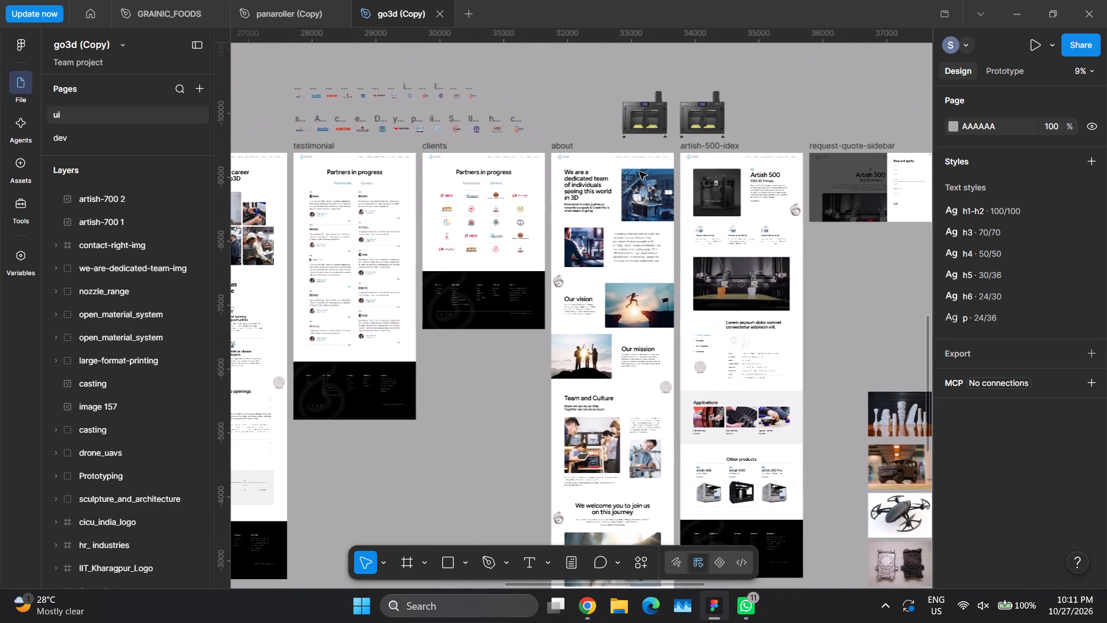
{"action": "scroll", "coordinate": [615, 190], "scroll_direction": "up", "scroll_amount": 5, "text": "ctrl"}
{"action": "scroll", "coordinate": [607, 194], "scroll_direction": "down", "scroll_amount": 4, "text": "ctrl"}
{"action": "scroll", "coordinate": [607, 194], "scroll_direction": "up", "scroll_amount": 1, "text": "ctrl"}
{"action": "scroll", "coordinate": [607, 194], "scroll_direction": "down", "scroll_amount": 2, "text": "ctrl"}
{"action": "scroll", "coordinate": [607, 194], "scroll_direction": "up", "scroll_amount": 7, "text": "ctrl"}
{"action": "scroll", "coordinate": [607, 193], "scroll_direction": "down", "scroll_amount": 3, "text": "ctrl"}
{"action": "scroll", "coordinate": [607, 193], "scroll_direction": "up", "scroll_amount": 1, "text": "ctrl"}
{"action": "scroll", "coordinate": [607, 193], "scroll_direction": "down", "scroll_amount": 1, "text": "ctrl"}
{"action": "scroll", "coordinate": [607, 193], "scroll_direction": "up", "scroll_amount": 2, "text": "ctrl"}
{"action": "scroll", "coordinate": [607, 193], "scroll_direction": "down", "scroll_amount": 1, "text": "ctrl"}
{"action": "scroll", "coordinate": [607, 193], "scroll_direction": "up", "scroll_amount": 2, "text": "ctrl"}
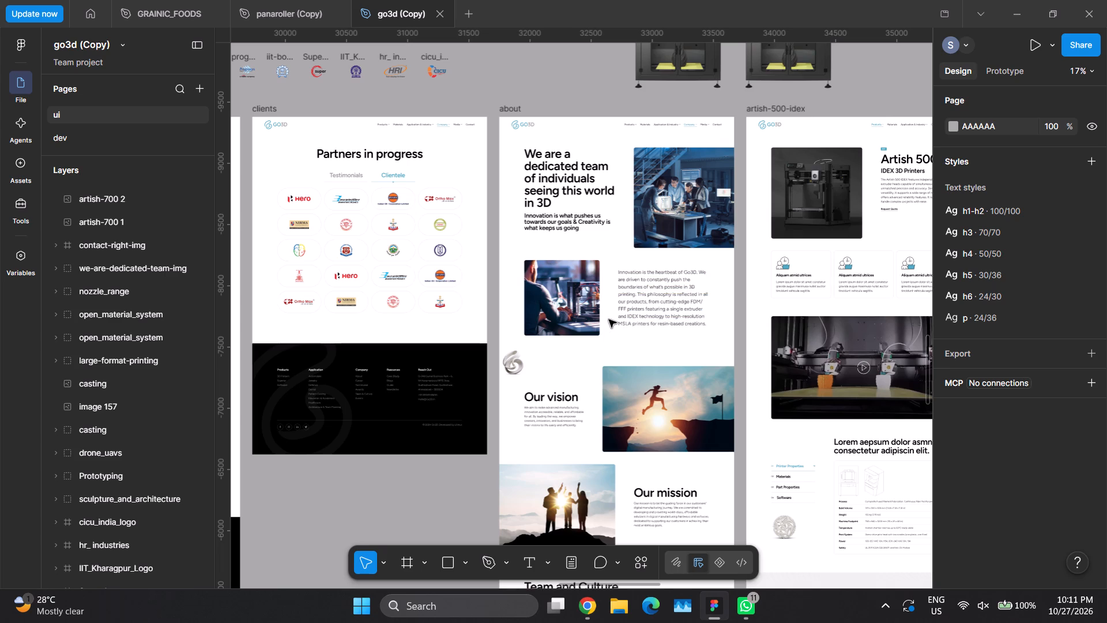
{"action": "scroll", "coordinate": [635, 378], "scroll_direction": "down", "scroll_amount": 7}
{"action": "scroll", "coordinate": [635, 379], "scroll_direction": "up", "scroll_amount": 1}
{"action": "scroll", "coordinate": [635, 379], "scroll_direction": "down", "scroll_amount": 2}
{"action": "scroll", "coordinate": [635, 379], "scroll_direction": "up", "scroll_amount": 1}
{"action": "scroll", "coordinate": [635, 379], "scroll_direction": "down", "scroll_amount": 1}
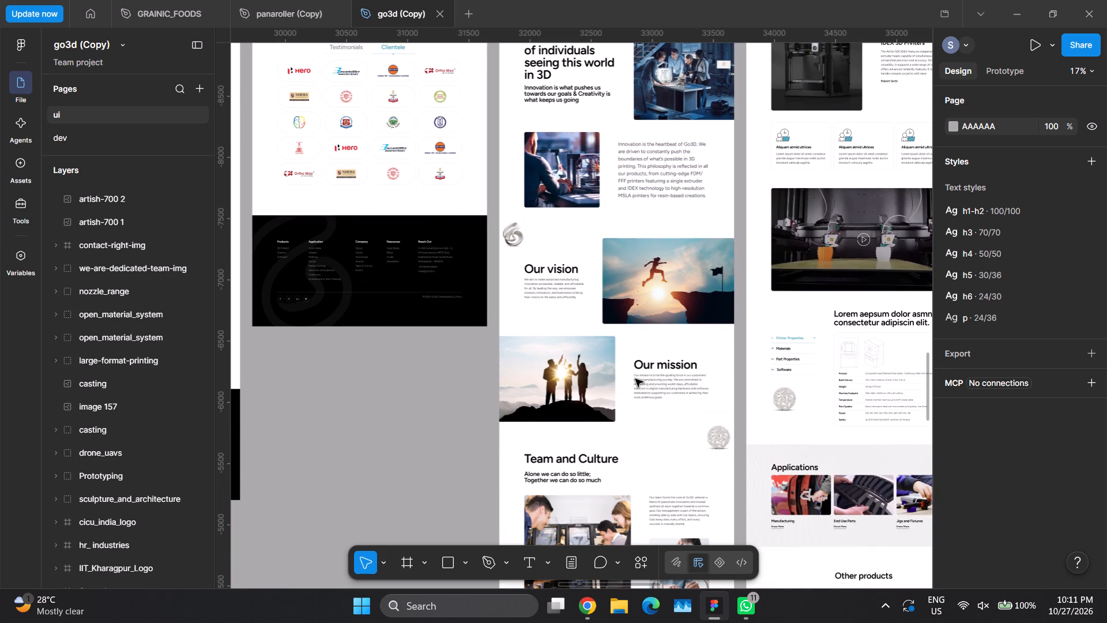
{"action": "scroll", "coordinate": [635, 381], "scroll_direction": "down", "scroll_amount": 4}
{"action": "scroll", "coordinate": [630, 383], "scroll_direction": "up", "scroll_amount": 8}
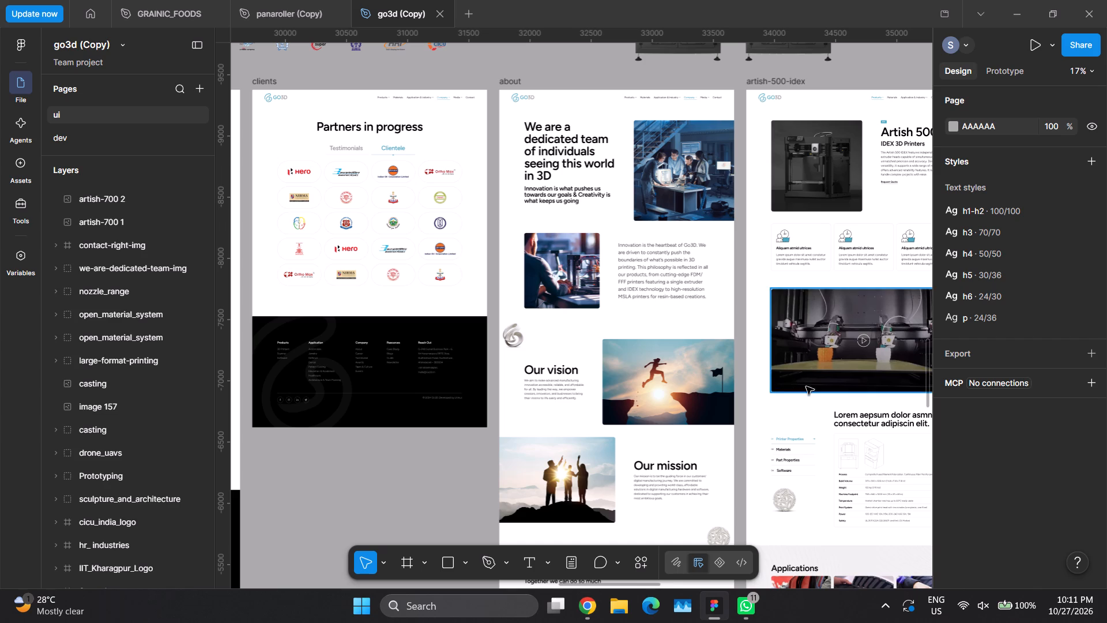
{"action": "scroll", "coordinate": [664, 360], "scroll_direction": "up", "scroll_amount": 1}
{"action": "scroll", "coordinate": [664, 360], "scroll_direction": "down", "scroll_amount": 1}
{"action": "scroll", "coordinate": [654, 356], "scroll_direction": "up", "scroll_amount": 1}
{"action": "scroll", "coordinate": [654, 356], "scroll_direction": "down", "scroll_amount": 1}
{"action": "scroll", "coordinate": [654, 356], "scroll_direction": "up", "scroll_amount": 1}
{"action": "scroll", "coordinate": [654, 356], "scroll_direction": "down", "scroll_amount": 2}
{"action": "scroll", "coordinate": [654, 356], "scroll_direction": "up", "scroll_amount": 3}
{"action": "scroll", "coordinate": [654, 356], "scroll_direction": "down", "scroll_amount": 2}
{"action": "scroll", "coordinate": [654, 356], "scroll_direction": "up", "scroll_amount": 4}
{"action": "scroll", "coordinate": [654, 356], "scroll_direction": "down", "scroll_amount": 1}
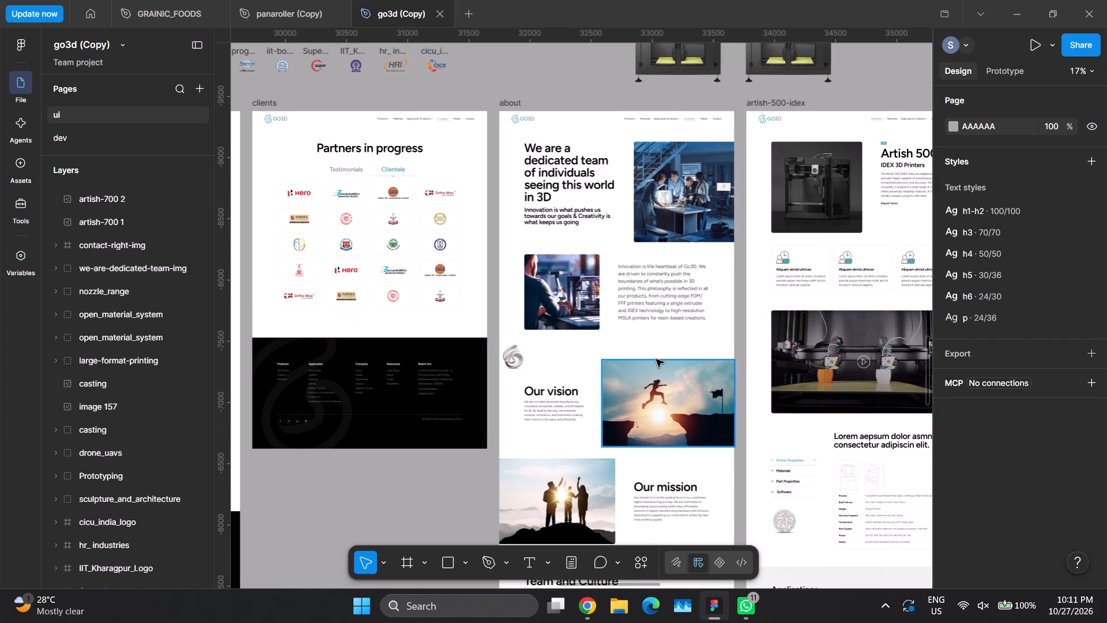
{"action": "scroll", "coordinate": [656, 359], "scroll_direction": "down", "scroll_amount": 6}
{"action": "scroll", "coordinate": [657, 359], "scroll_direction": "up", "scroll_amount": 2}
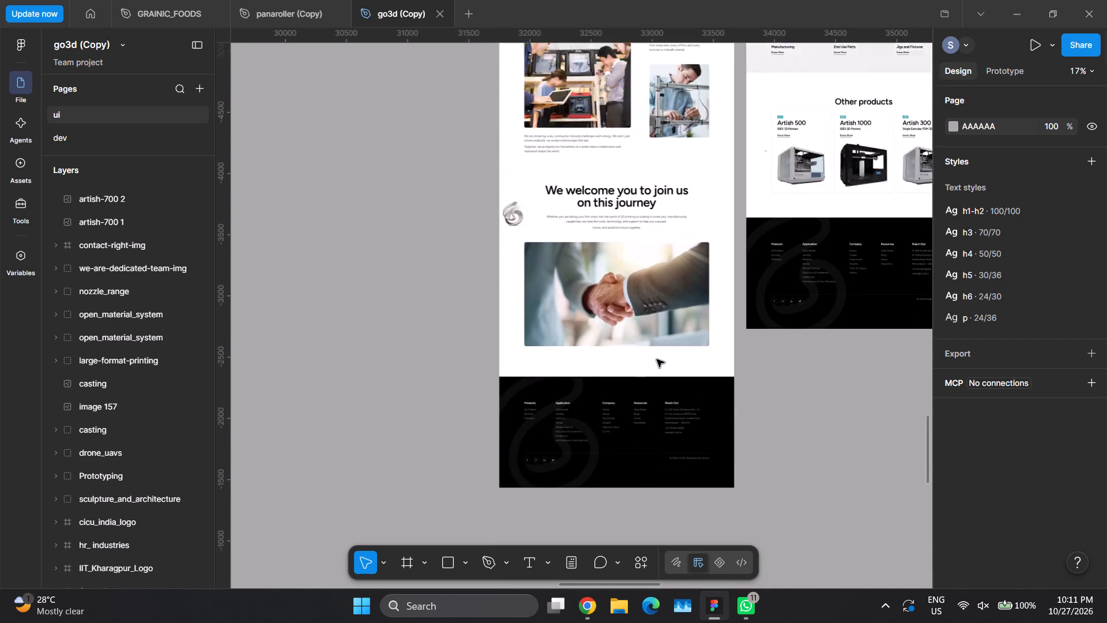
{"action": "scroll", "coordinate": [657, 359], "scroll_direction": "up", "scroll_amount": 3}
Switch to the panaroller (Copy) file and examine the about page's section layout from the hero through mission, infrastructure and milestones to the footer.
{"action": "left_click", "coordinate": [284, 3]}
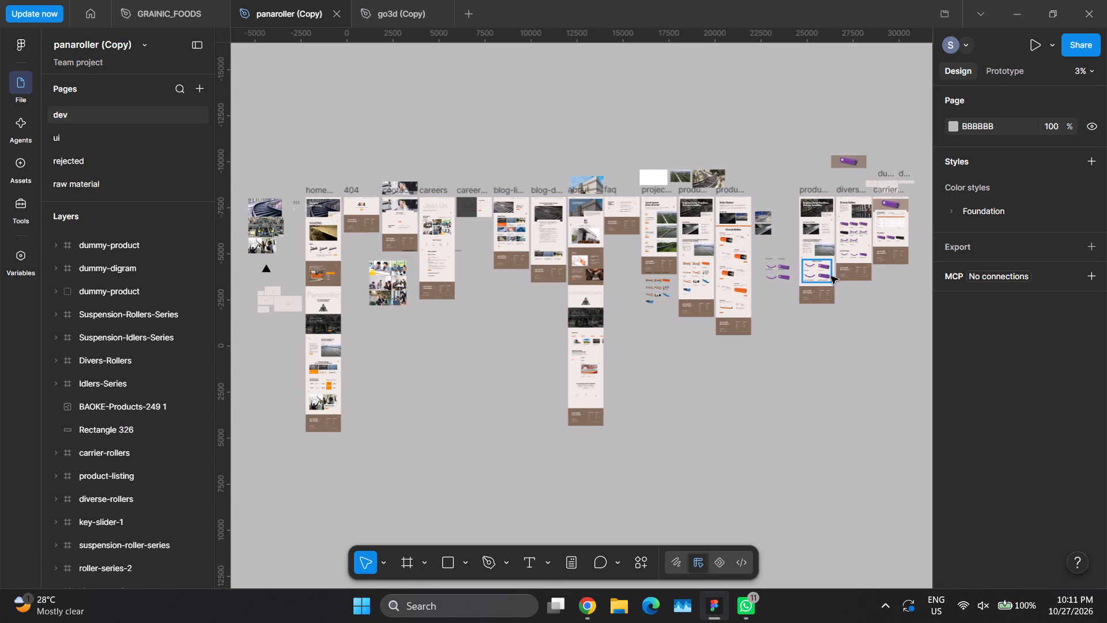
{"action": "scroll", "coordinate": [532, 220], "scroll_direction": "up", "scroll_amount": 5, "text": "ctrl"}
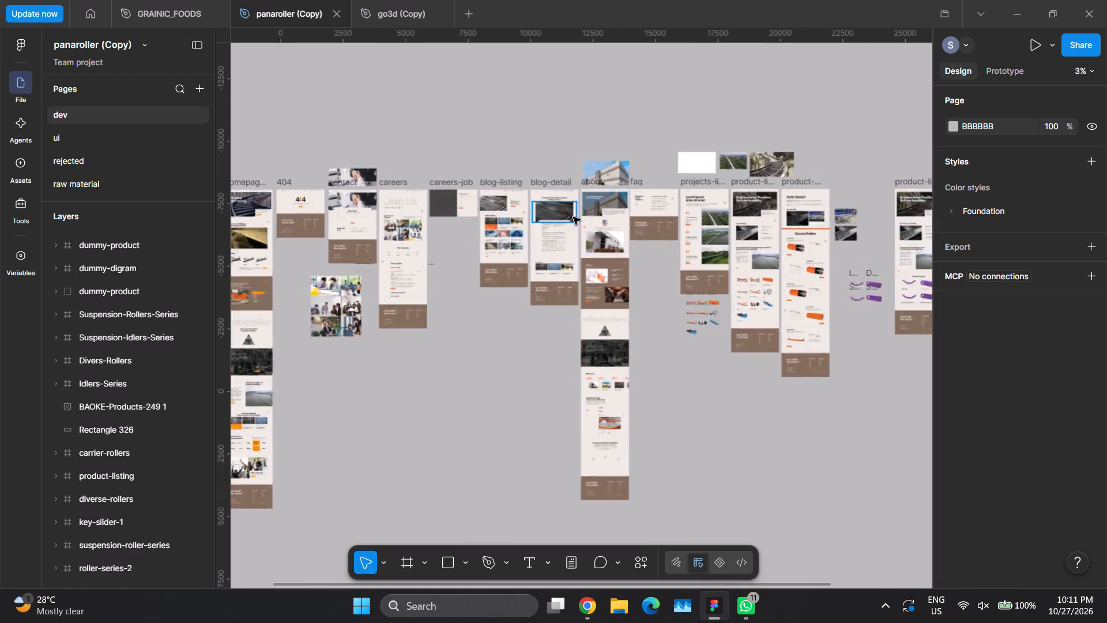
{"action": "scroll", "coordinate": [624, 220], "scroll_direction": "down", "scroll_amount": 3, "text": "ctrl"}
{"action": "scroll", "coordinate": [624, 220], "scroll_direction": "up", "scroll_amount": 8, "text": "ctrl"}
{"action": "scroll", "coordinate": [626, 229], "scroll_direction": "down", "scroll_amount": 3, "text": "ctrl"}
{"action": "scroll", "coordinate": [626, 229], "scroll_direction": "up", "scroll_amount": 15, "text": "ctrl"}
{"action": "scroll", "coordinate": [626, 283], "scroll_direction": "down", "scroll_amount": 1, "text": "ctrl"}
{"action": "scroll", "coordinate": [624, 286], "scroll_direction": "up", "scroll_amount": 4, "text": "ctrl"}
{"action": "scroll", "coordinate": [578, 374], "scroll_direction": "up", "scroll_amount": 2, "text": "ctrl"}
{"action": "scroll", "coordinate": [578, 374], "scroll_direction": "down", "scroll_amount": 1, "text": "ctrl"}
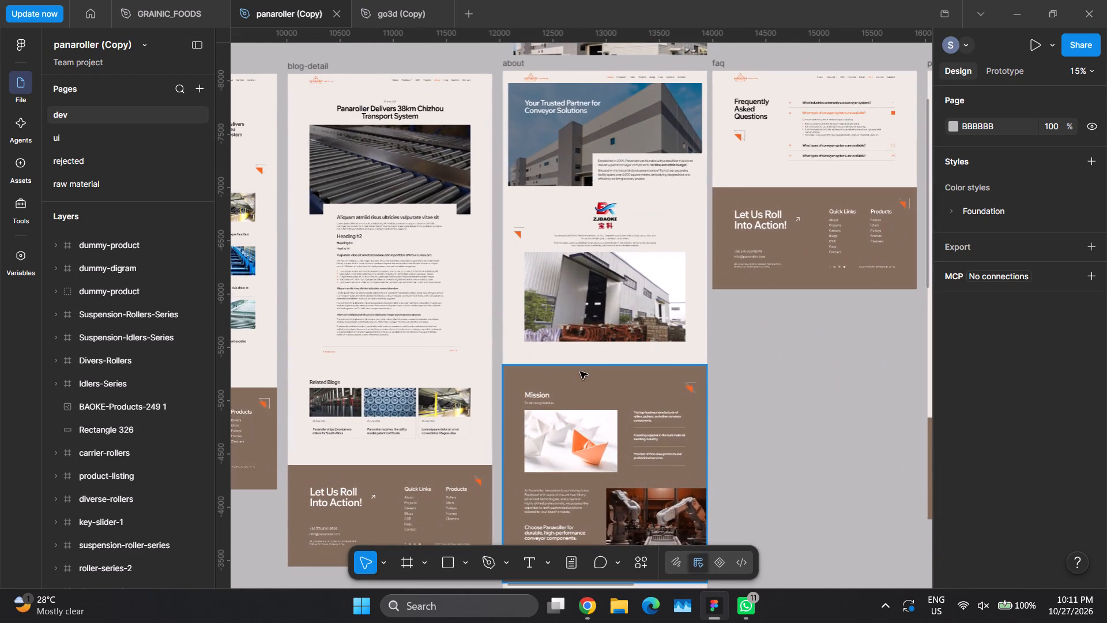
{"action": "scroll", "coordinate": [587, 370], "scroll_direction": "down", "scroll_amount": 1}
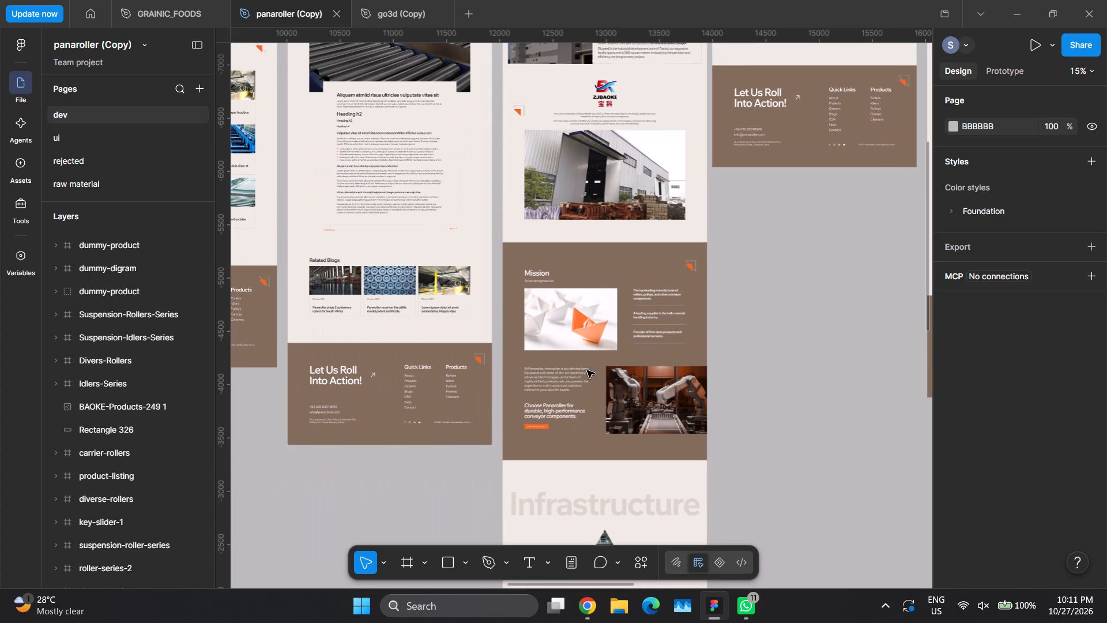
{"action": "scroll", "coordinate": [587, 370], "scroll_direction": "down", "scroll_amount": 4}
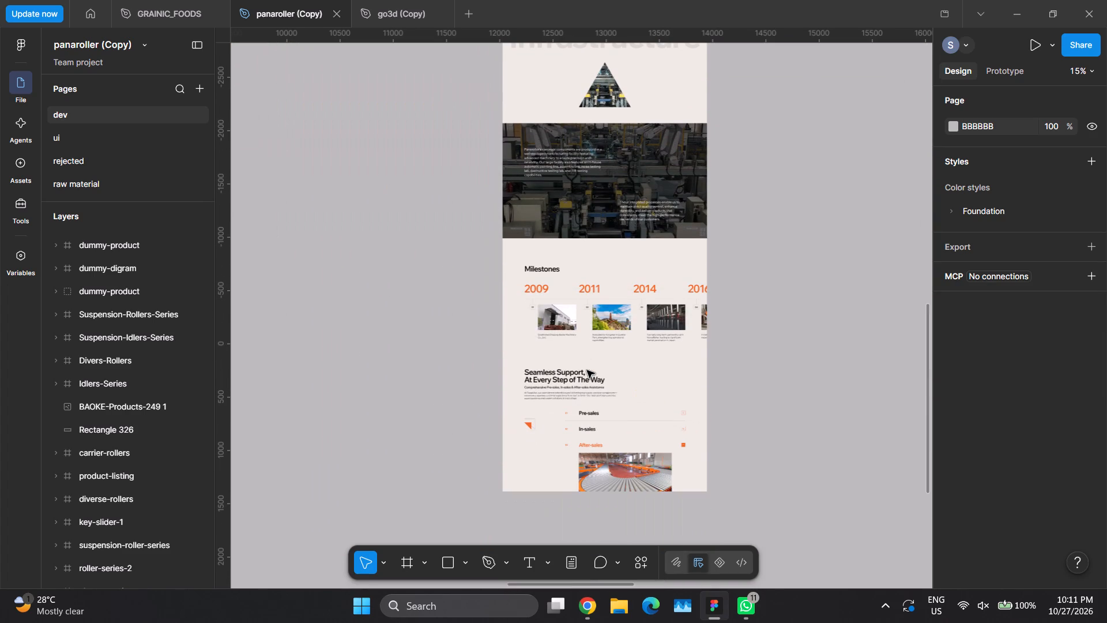
{"action": "scroll", "coordinate": [587, 370], "scroll_direction": "down", "scroll_amount": 1}
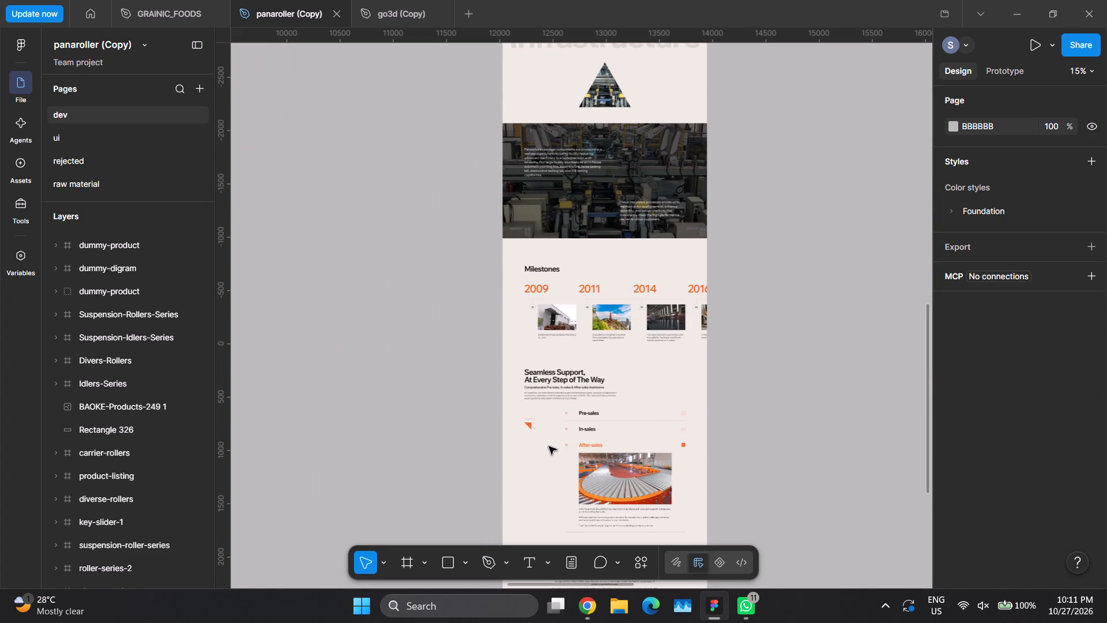
{"action": "scroll", "coordinate": [641, 481], "scroll_direction": "up", "scroll_amount": 6, "text": "ctrl"}
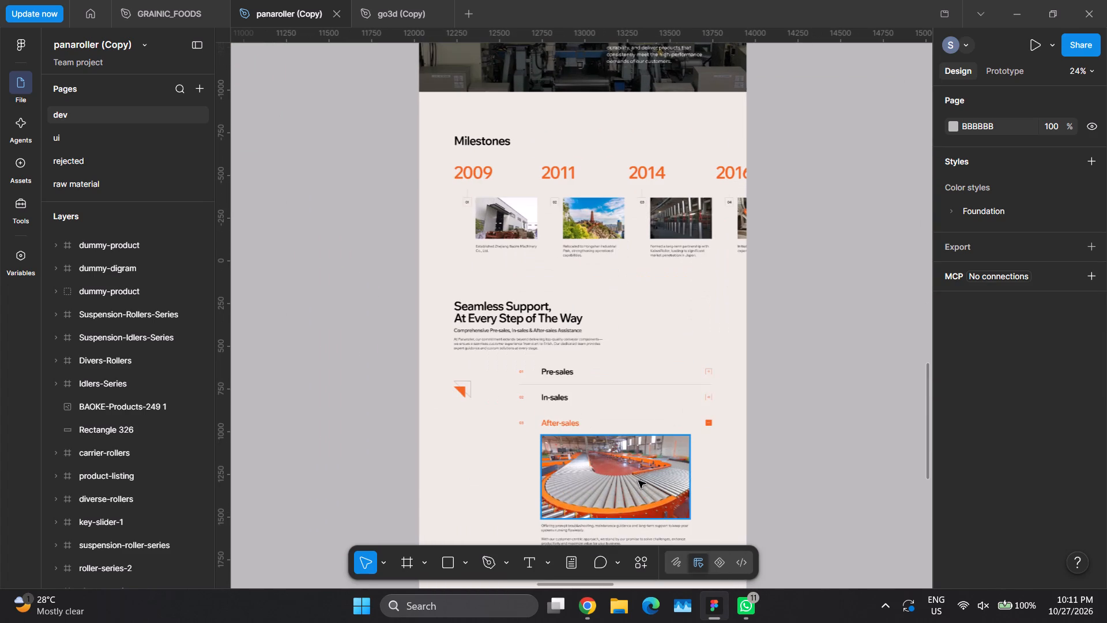
{"action": "scroll", "coordinate": [568, 347], "scroll_direction": "down", "scroll_amount": 10, "text": "ctrl"}
{"action": "scroll", "coordinate": [568, 347], "scroll_direction": "up", "scroll_amount": 1, "text": "ctrl"}
{"action": "scroll", "coordinate": [568, 347], "scroll_direction": "down", "scroll_amount": 9, "text": "ctrl"}
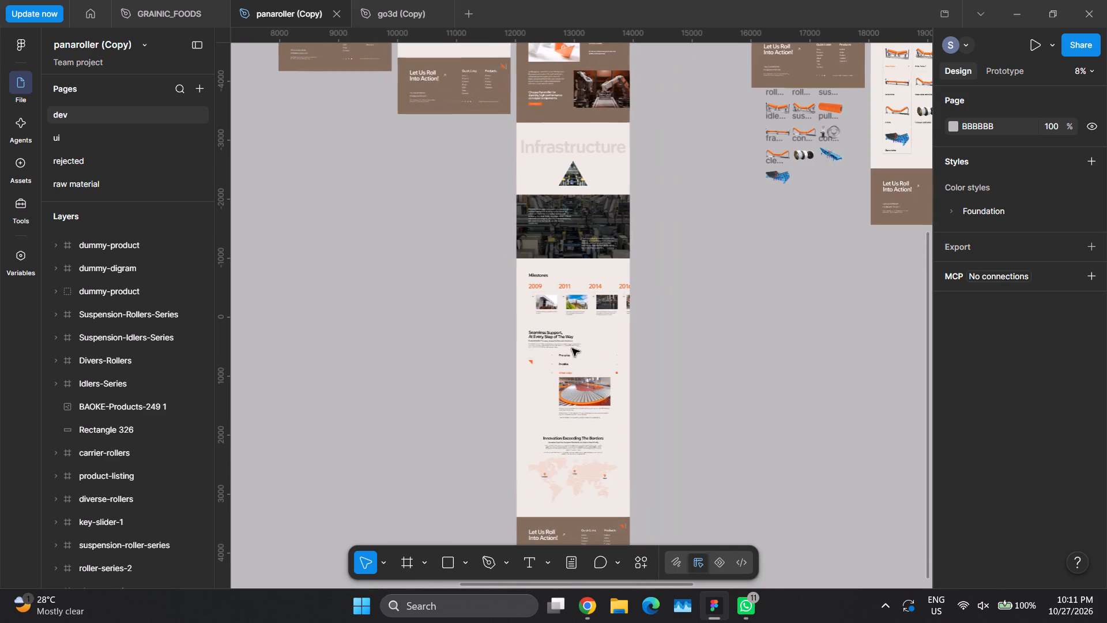
Examine the panaroller contact page's hero image, Get in Touch form, Reach Out to Us details and footer layout.
{"action": "key", "text": "space"}
{"action": "key", "text": "space"}
{"action": "key", "text": "space"}
{"action": "key", "text": "space"}
{"action": "key", "text": "space"}
{"action": "key", "text": "space"}
{"action": "key", "text": "space"}
{"action": "key", "text": "space"}
{"action": "key", "text": "space"}
{"action": "key", "text": "space"}
{"action": "key", "text": "space"}
{"action": "key", "text": "space"}
{"action": "key", "text": "space"}
{"action": "key", "text": "space"}
{"action": "key", "text": "space"}
{"action": "key", "text": "space"}
{"action": "key", "text": "space"}
{"action": "key", "text": "space"}
{"action": "key", "text": "space"}
{"action": "key", "text": "space"}
{"action": "left_click_drag", "start_coordinate": [803, 286], "coordinate": [681, 579]}
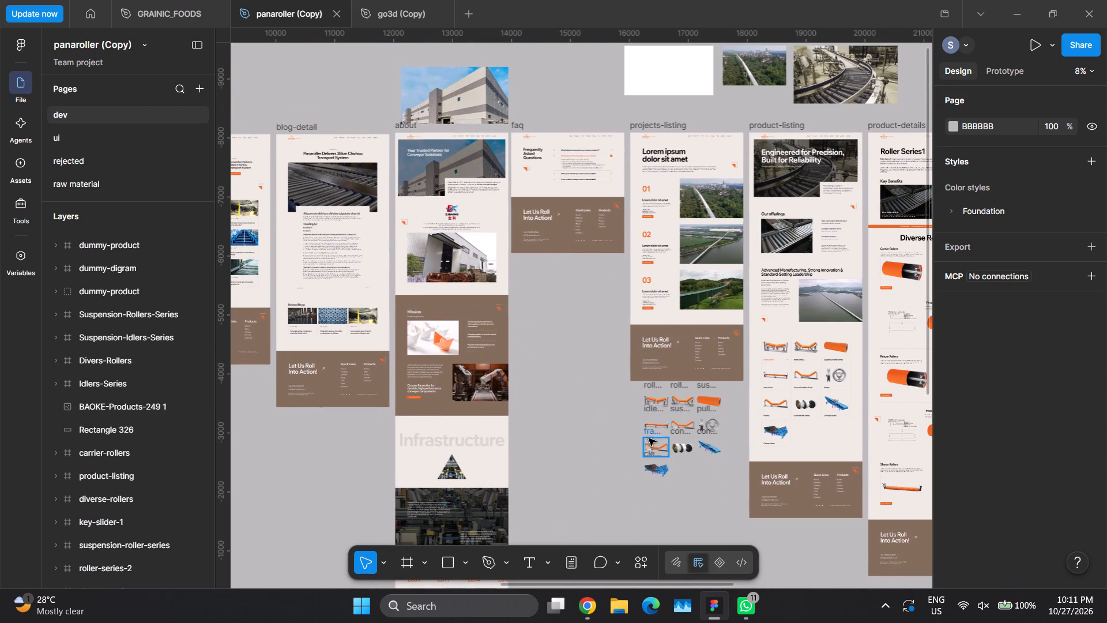
{"action": "key", "text": "space"}
{"action": "key", "text": "space"}
{"action": "key", "text": "space"}
{"action": "key", "text": "space"}
{"action": "key", "text": "space"}
{"action": "key", "text": "space"}
{"action": "key", "text": "space"}
{"action": "key", "text": "space"}
{"action": "key", "text": "space"}
{"action": "key", "text": "space"}
{"action": "key", "text": "space"}
{"action": "key", "text": "space"}
{"action": "key", "text": "space"}
{"action": "key", "text": "space"}
{"action": "key", "text": "space"}
{"action": "key", "text": "space"}
{"action": "key", "text": "space"}
{"action": "key", "text": "space"}
{"action": "key", "text": "space"}
{"action": "key", "text": "space"}
{"action": "left_click_drag", "start_coordinate": [556, 346], "coordinate": [993, 418]}
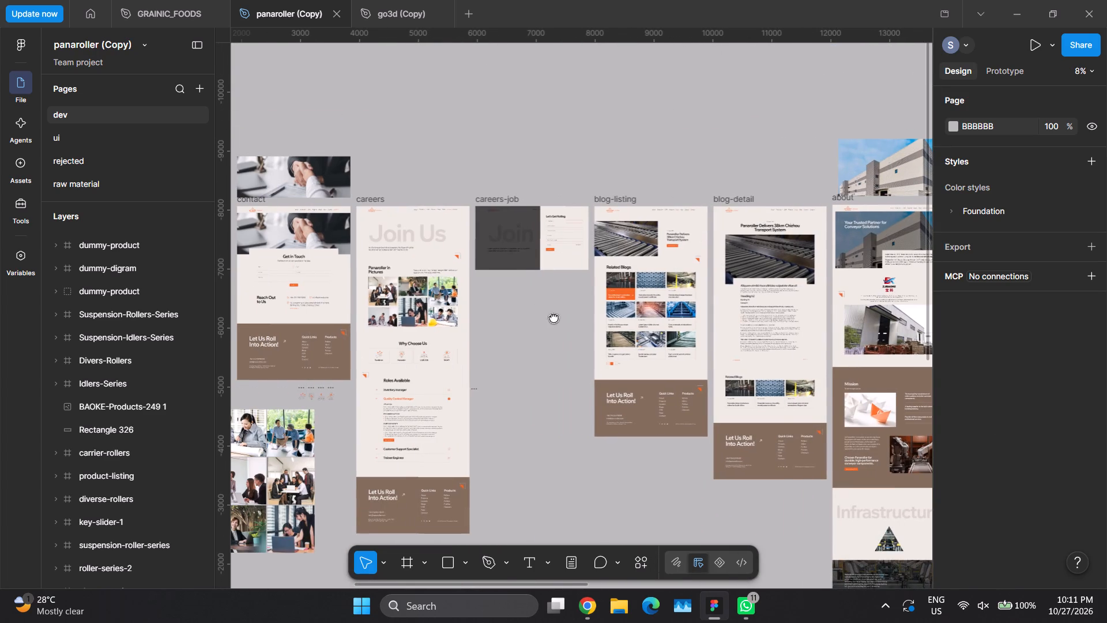
{"action": "left_click_drag", "start_coordinate": [551, 314], "coordinate": [859, 355]}
{"action": "scroll", "coordinate": [713, 318], "scroll_direction": "up", "scroll_amount": 11, "text": "ctrl"}
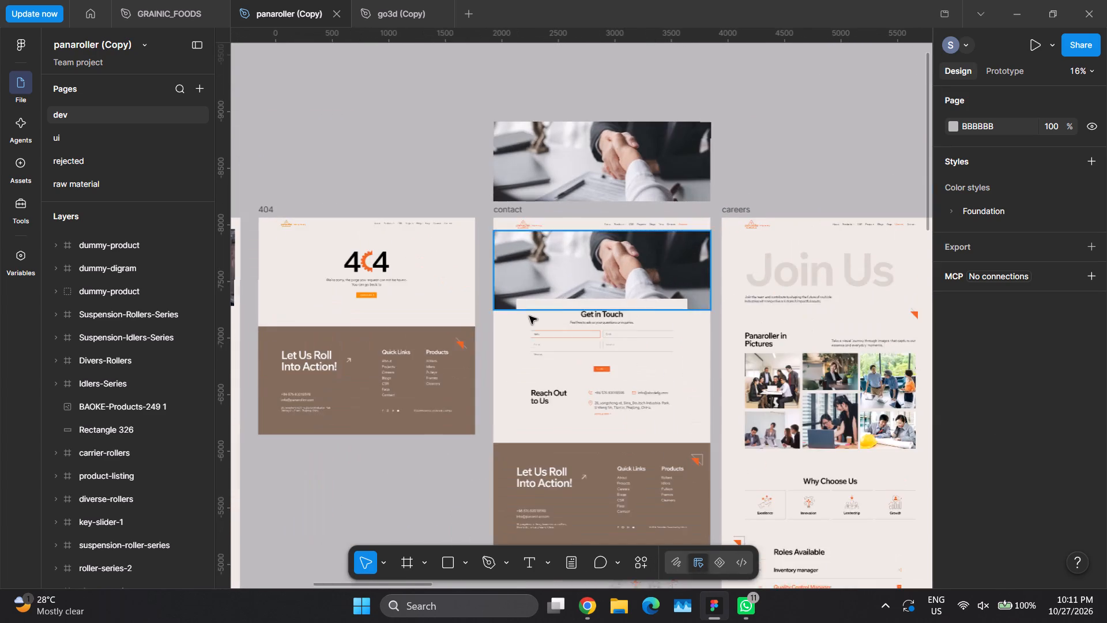
{"action": "scroll", "coordinate": [529, 320], "scroll_direction": "up", "scroll_amount": 4, "text": "ctrl"}
{"action": "scroll", "coordinate": [529, 321], "scroll_direction": "down", "scroll_amount": 1, "text": "ctrl"}
{"action": "scroll", "coordinate": [623, 412], "scroll_direction": "up", "scroll_amount": 2, "text": "ctrl"}
{"action": "scroll", "coordinate": [623, 412], "scroll_direction": "down", "scroll_amount": 1, "text": "ctrl"}
{"action": "scroll", "coordinate": [623, 412], "scroll_direction": "up", "scroll_amount": 2, "text": "ctrl"}
{"action": "scroll", "coordinate": [623, 412], "scroll_direction": "down", "scroll_amount": 1, "text": "ctrl"}
{"action": "scroll", "coordinate": [623, 412], "scroll_direction": "up", "scroll_amount": 1, "text": "ctrl"}
{"action": "scroll", "coordinate": [623, 412], "scroll_direction": "down", "scroll_amount": 1, "text": "ctrl"}
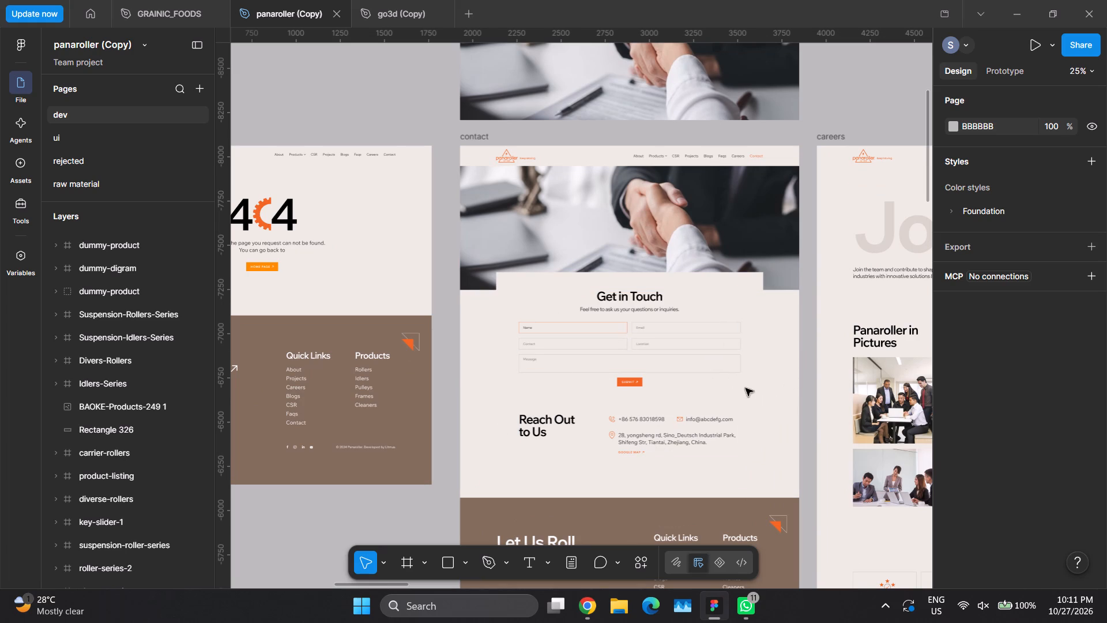
{"action": "scroll", "coordinate": [575, 390], "scroll_direction": "down", "scroll_amount": 4}
{"action": "scroll", "coordinate": [575, 390], "scroll_direction": "up", "scroll_amount": 1}
{"action": "scroll", "coordinate": [575, 390], "scroll_direction": "down", "scroll_amount": 2}
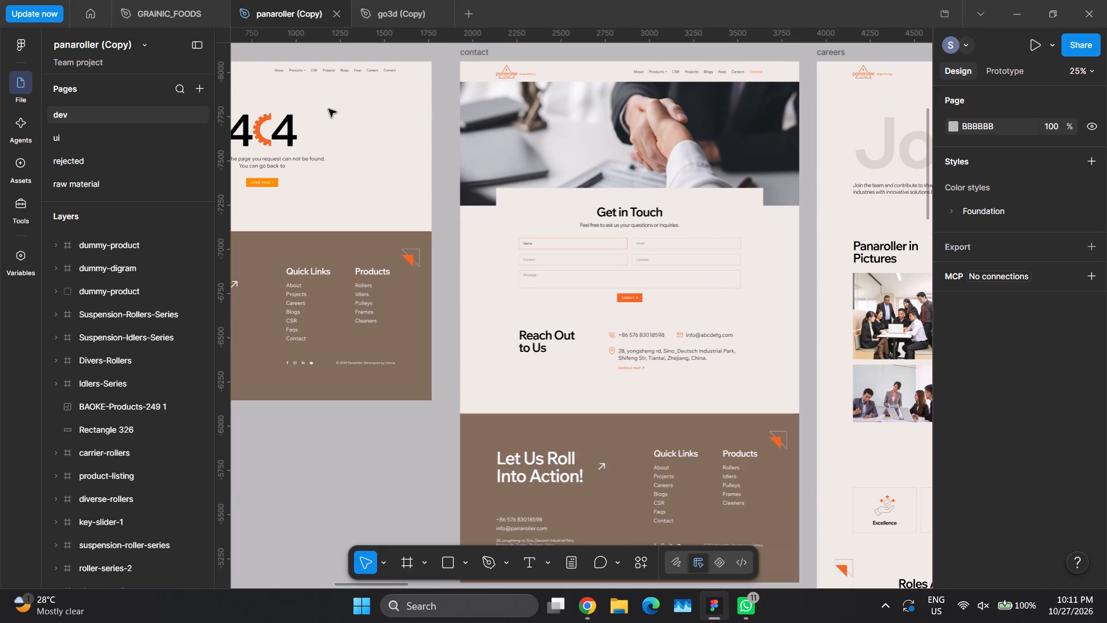
Close the panaroller (Copy) and go3d (Copy) reference files.
{"action": "left_click", "coordinate": [337, 17]}
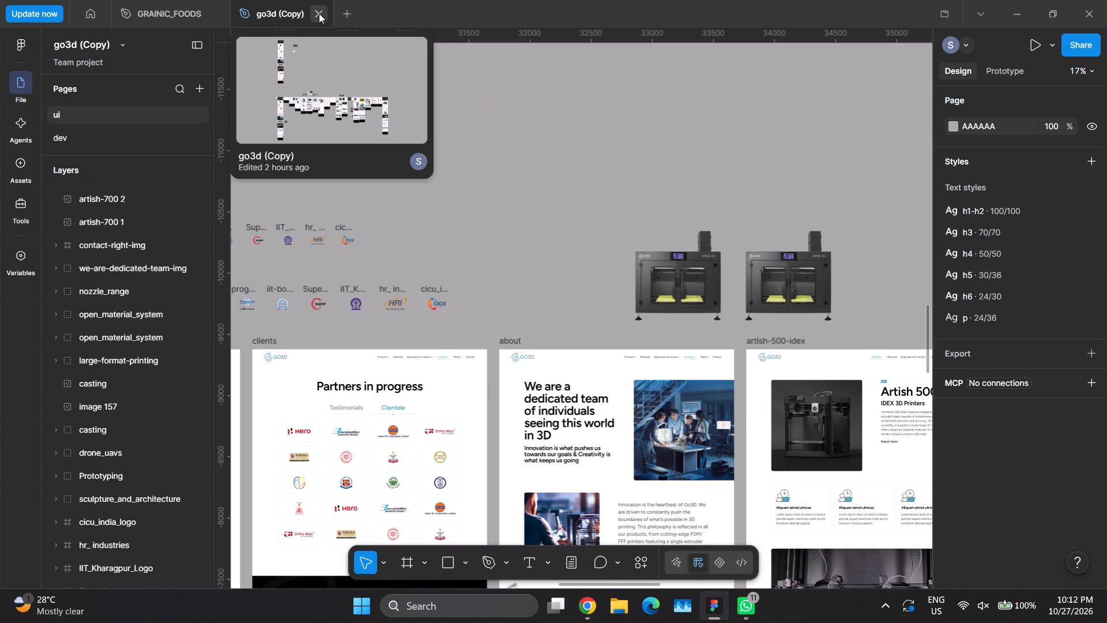
{"action": "left_click", "coordinate": [319, 13]}
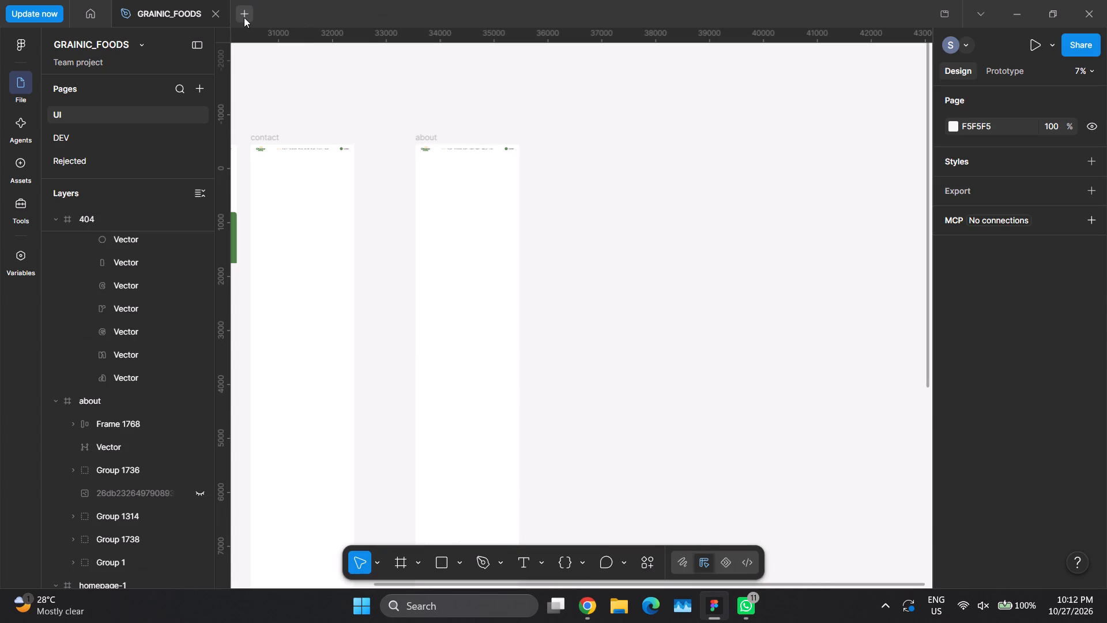
Open the recent file flatworldsolutions-customer-service (Copy) in a new tab.
{"action": "left_click", "coordinate": [244, 17]}
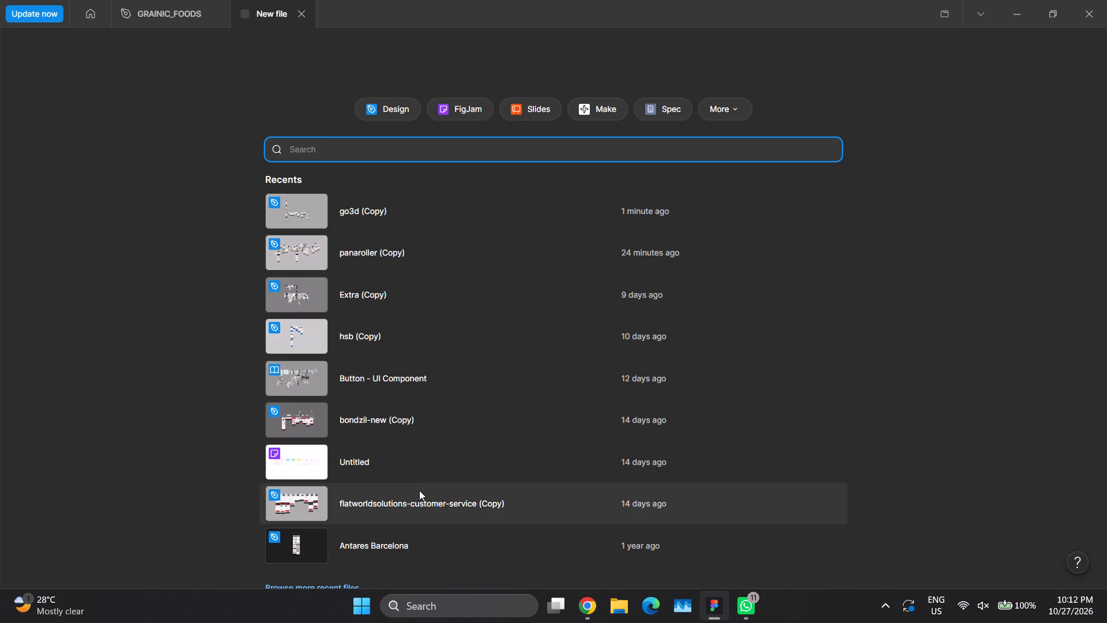
{"action": "left_click", "coordinate": [401, 508]}
{"action": "double_click", "coordinate": [387, 509]}
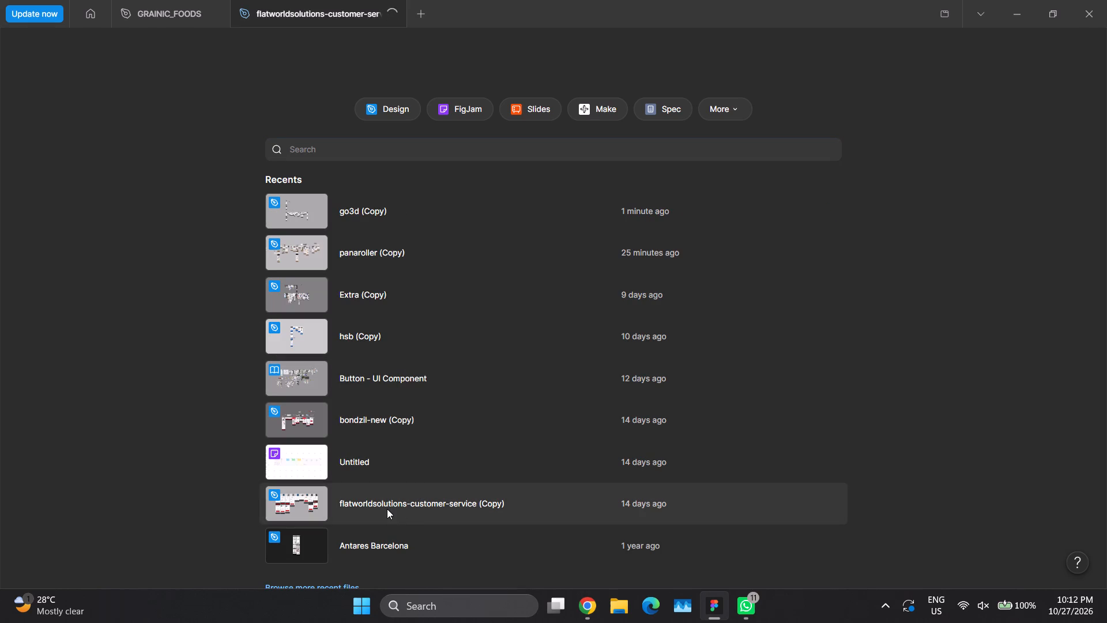
Browse the team project files and open bondzil-new (Copy) from the recent files.
{"action": "left_click", "coordinate": [91, 14]}
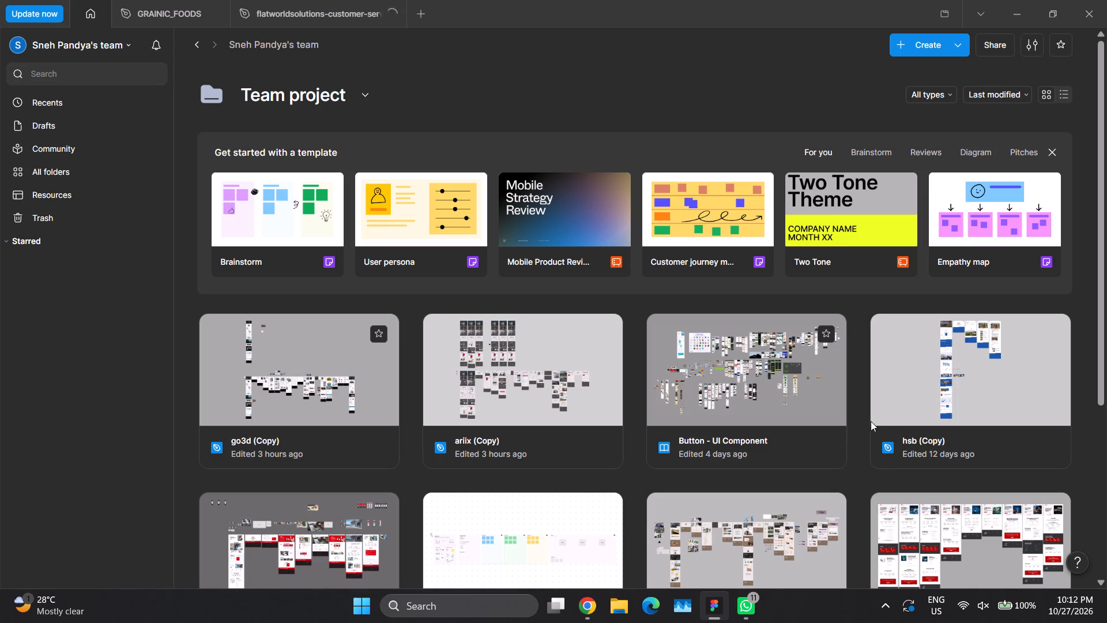
{"action": "scroll", "coordinate": [898, 414], "scroll_direction": "down", "scroll_amount": 4}
{"action": "scroll", "coordinate": [898, 414], "scroll_direction": "up", "scroll_amount": 1}
{"action": "scroll", "coordinate": [898, 414], "scroll_direction": "down", "scroll_amount": 1}
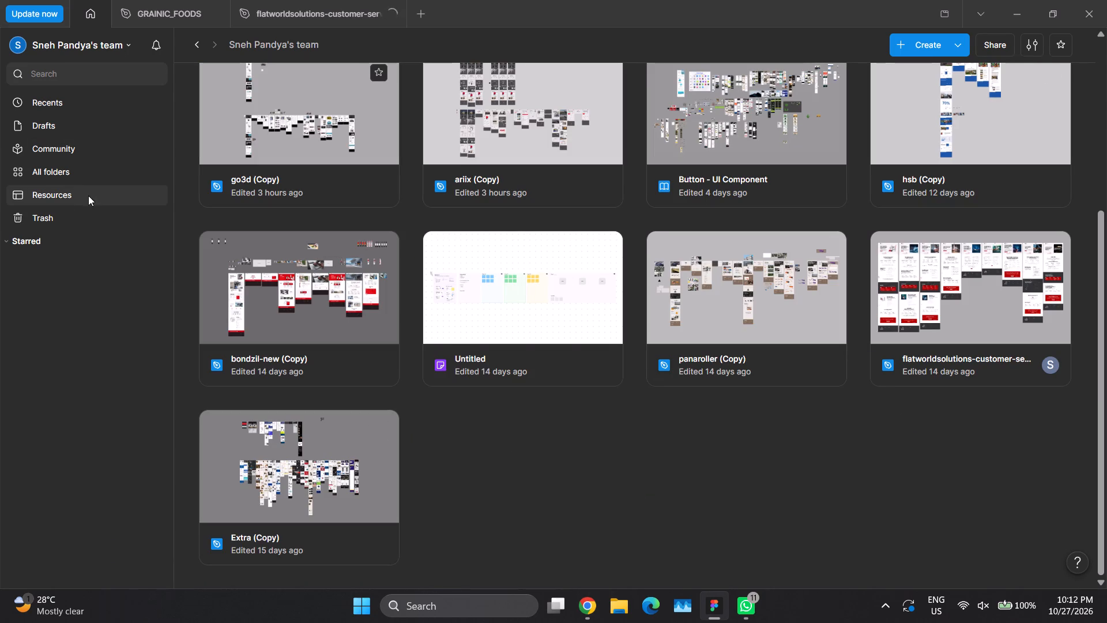
{"action": "left_click", "coordinate": [85, 104]}
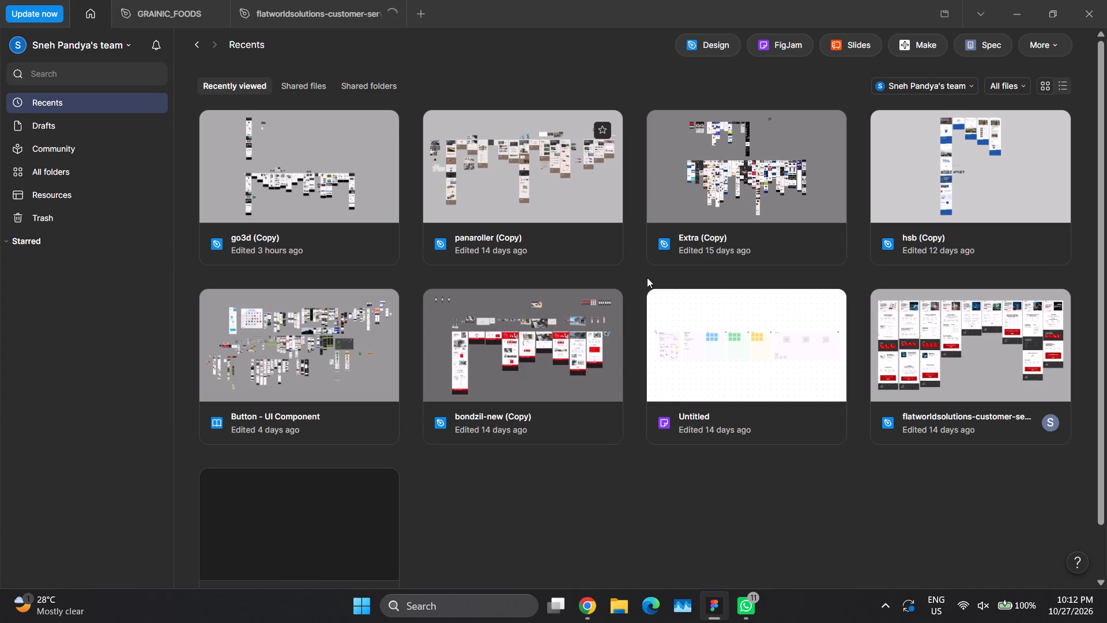
{"action": "double_click", "coordinate": [551, 416]}
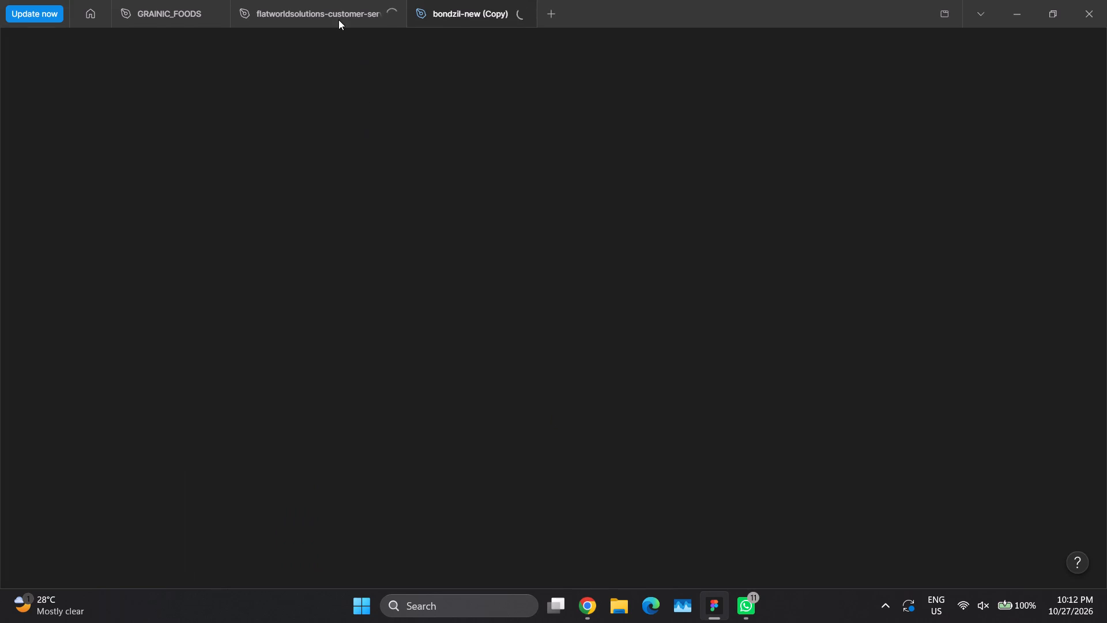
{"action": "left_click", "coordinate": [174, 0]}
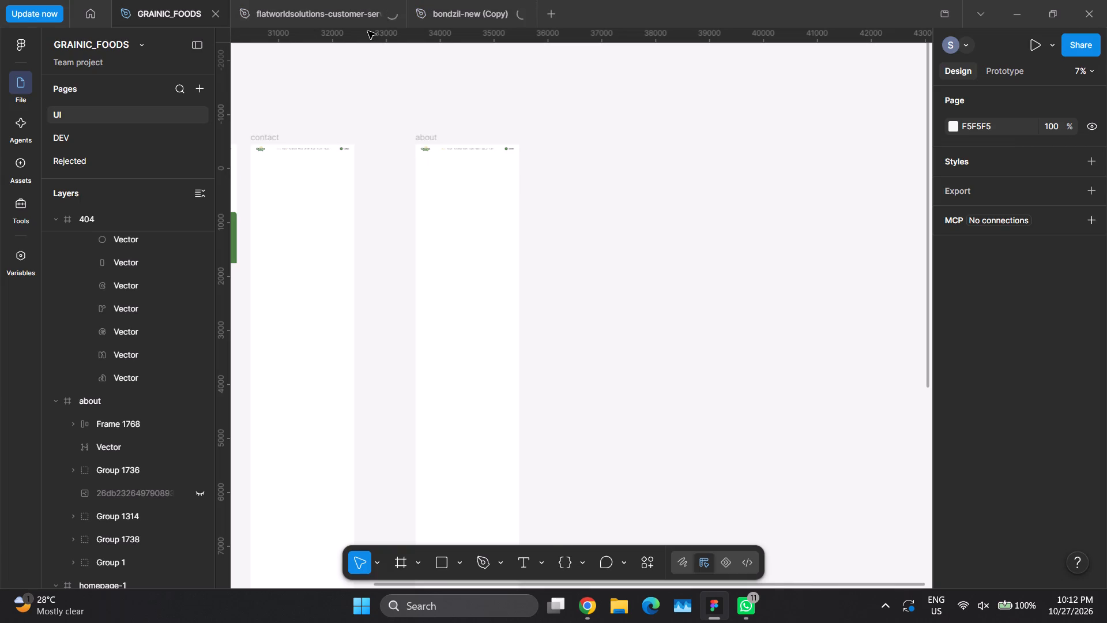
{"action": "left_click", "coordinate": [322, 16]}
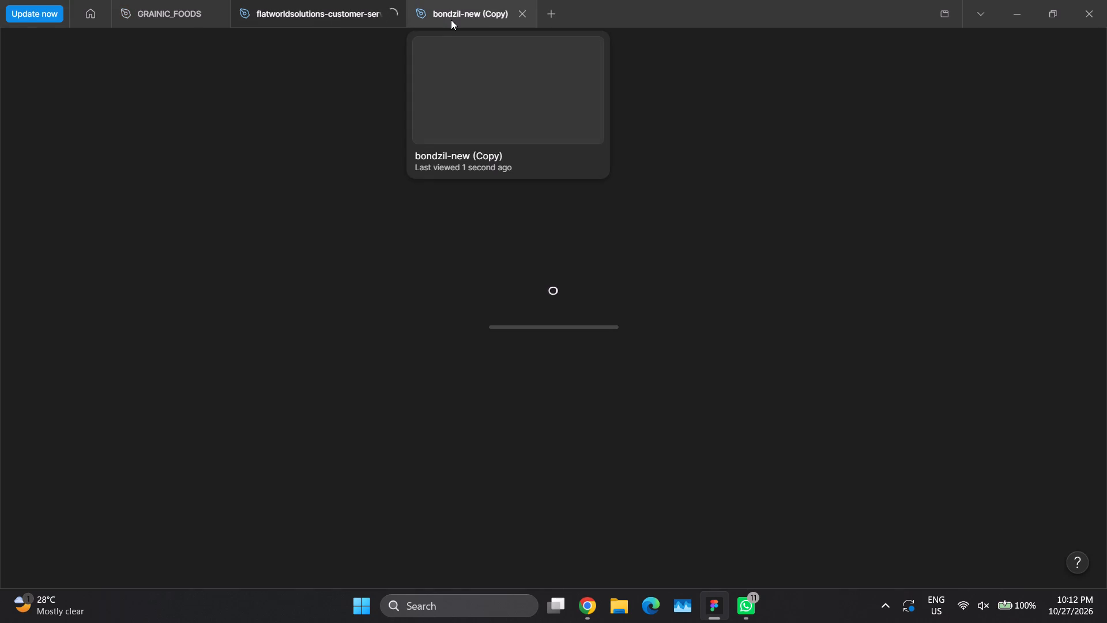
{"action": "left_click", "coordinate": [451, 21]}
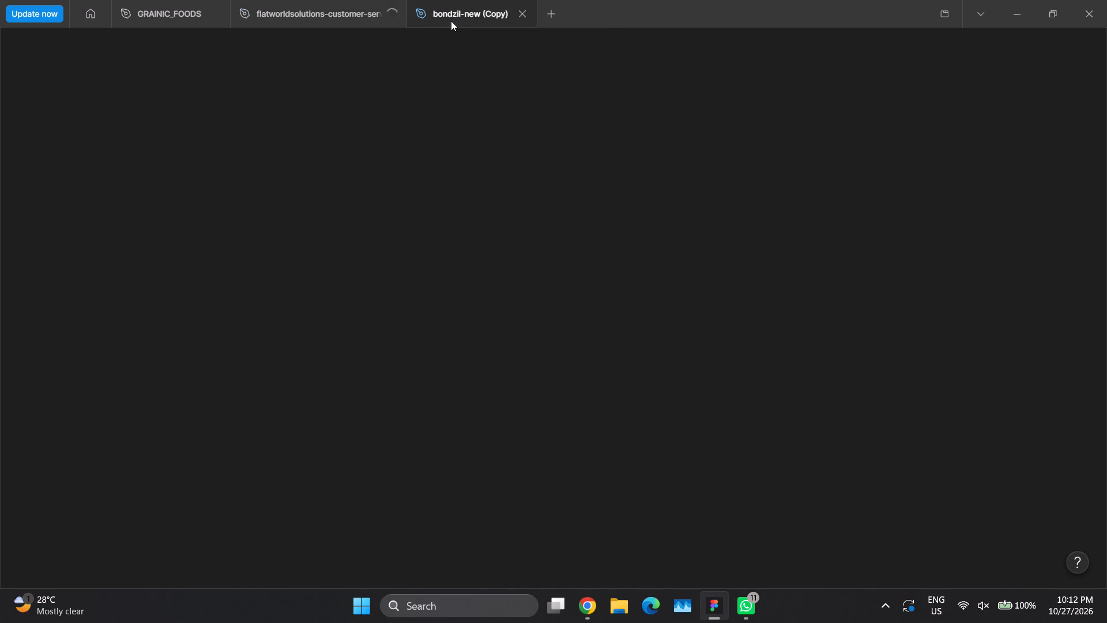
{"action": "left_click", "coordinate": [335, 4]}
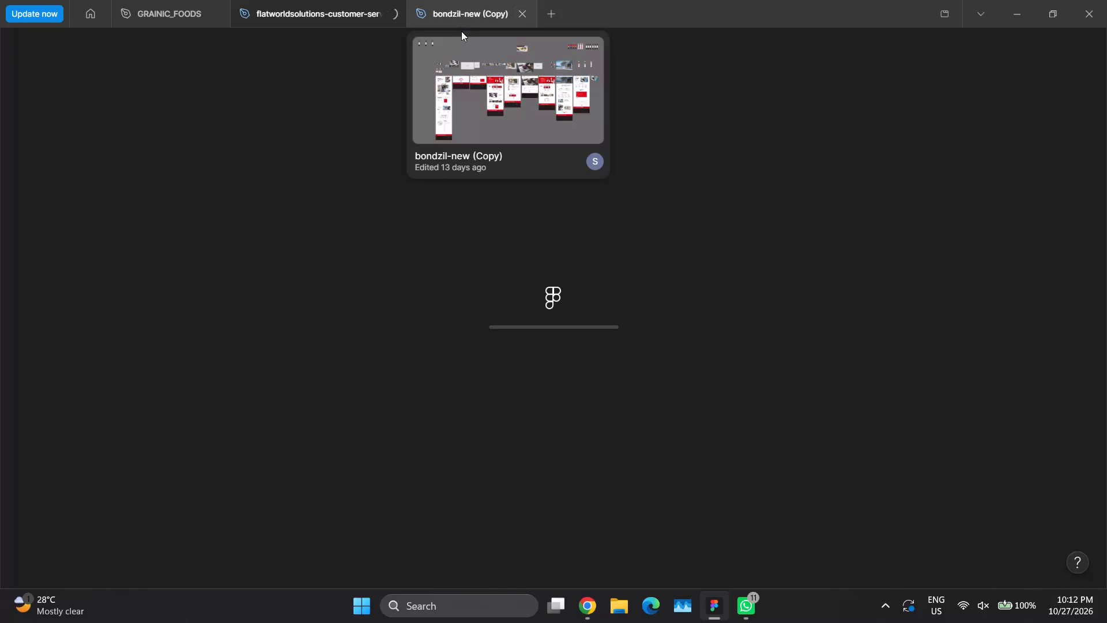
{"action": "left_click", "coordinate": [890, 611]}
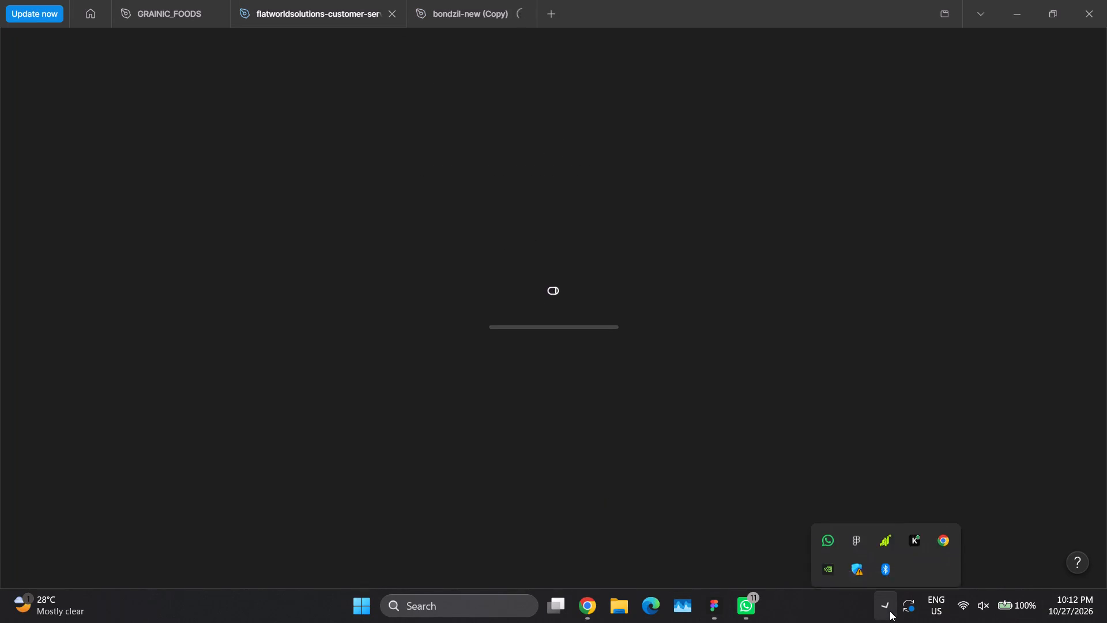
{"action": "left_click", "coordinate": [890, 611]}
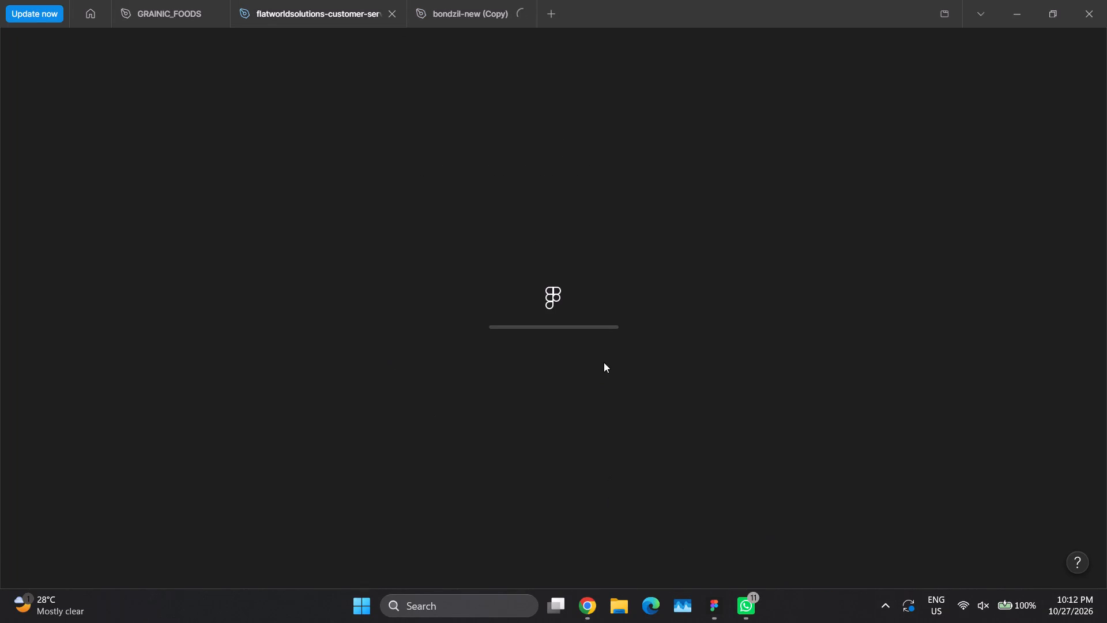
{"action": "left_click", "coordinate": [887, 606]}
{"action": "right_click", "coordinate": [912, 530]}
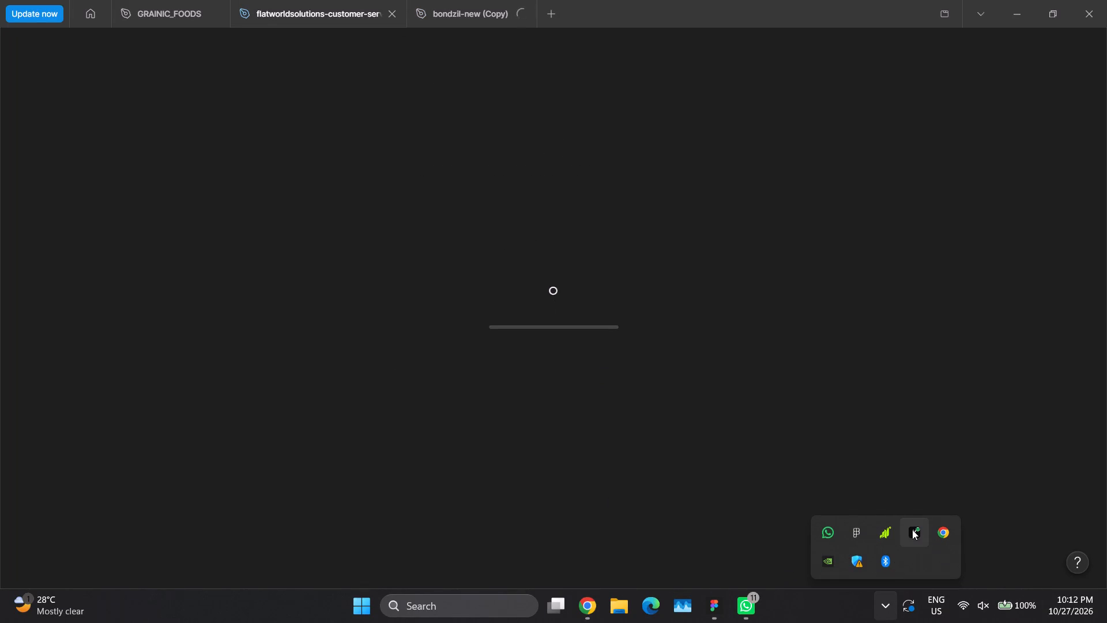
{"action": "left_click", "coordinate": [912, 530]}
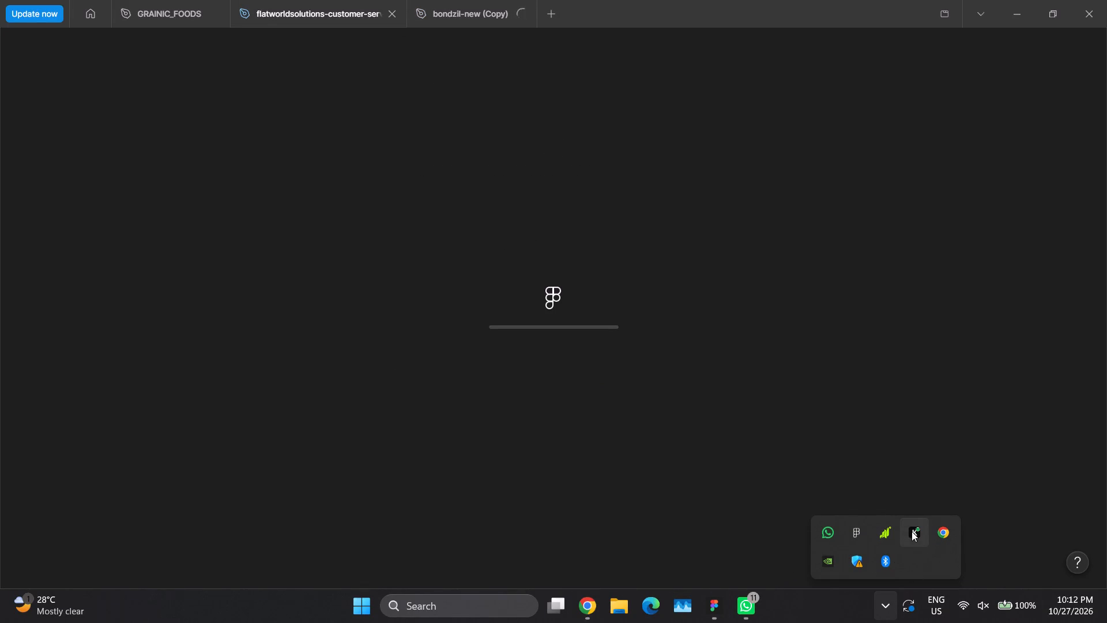